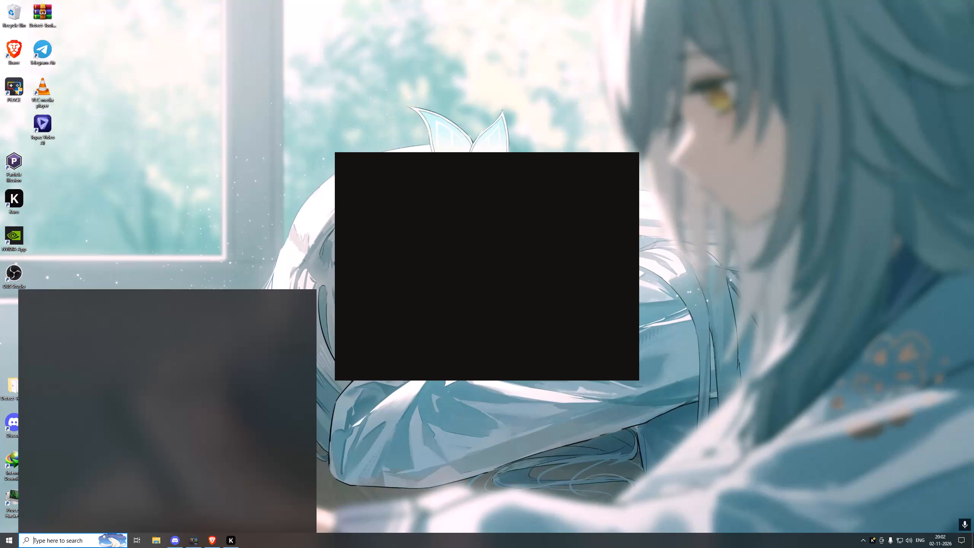
Launch Adobe Premiere Pro 2026 and continue past the system compatibility report despite the known issues.
key("p")
key("r")
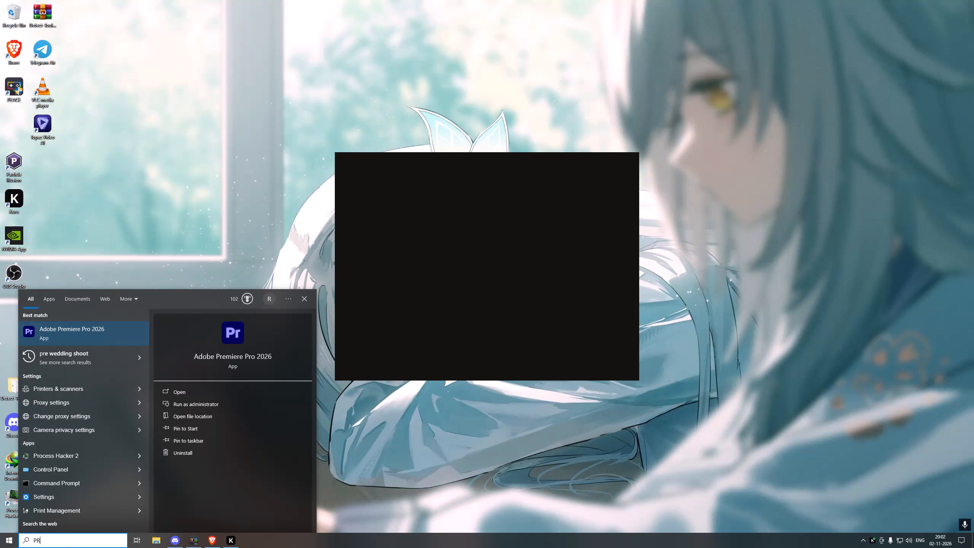
left_click(197, 393)
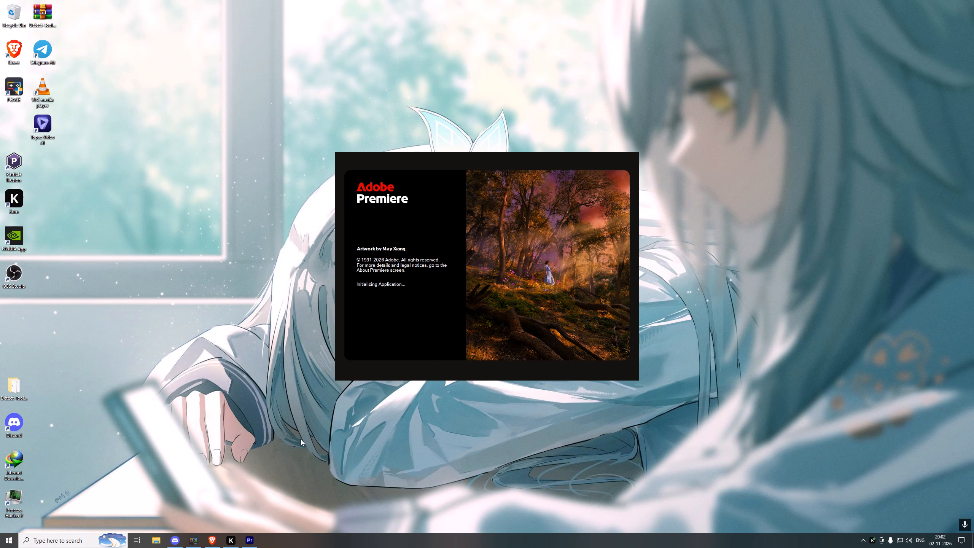
left_click(493, 354)
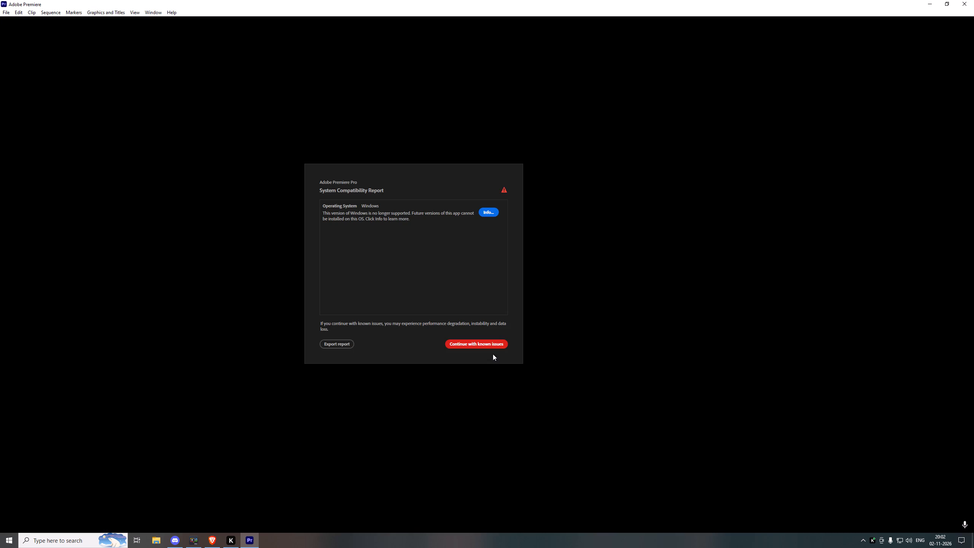
left_click(500, 342)
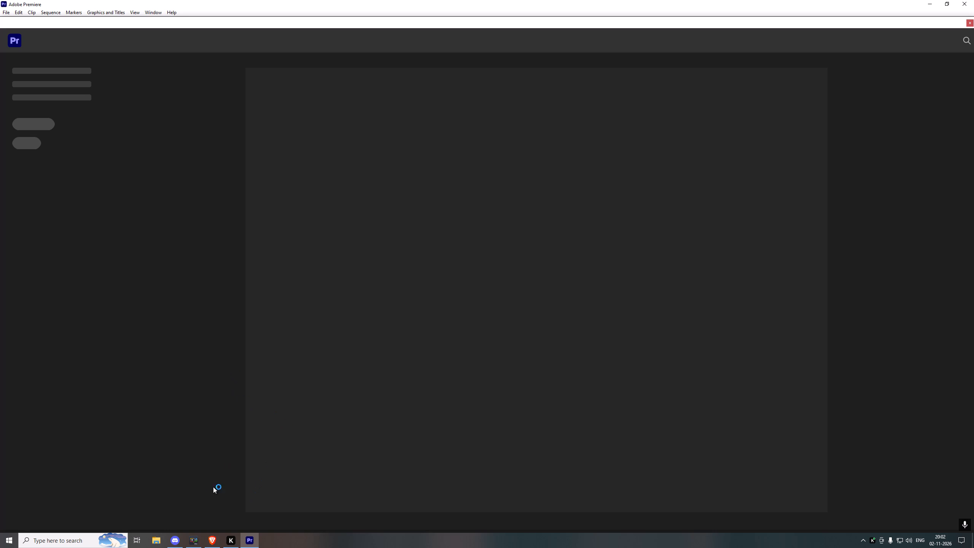
In File Explorer, play the recording BlueStacks 2026.11.02 - 20.01.34.08 from the Videos > NVIDIA > BlueStacks folder, and close the player.
left_click(151, 537)
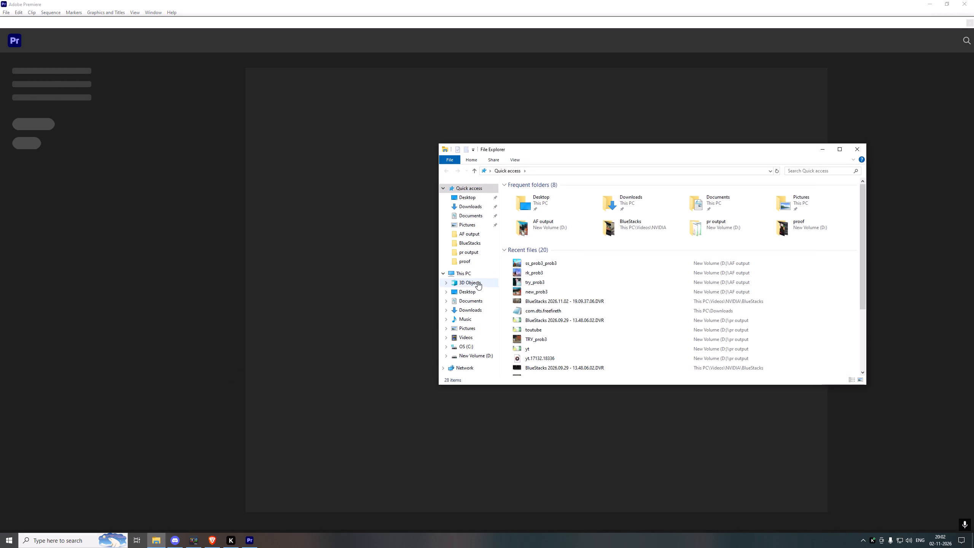
left_click(481, 335)
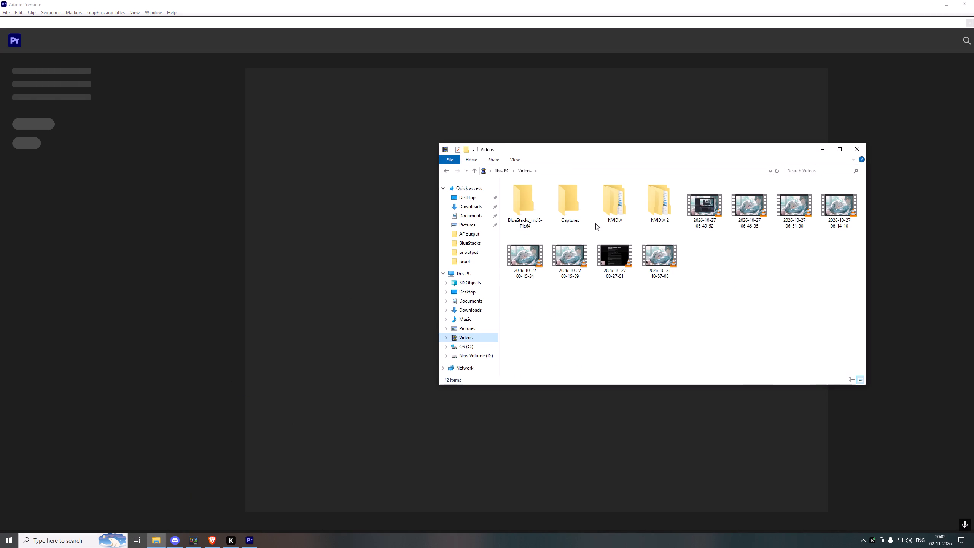
double_click(619, 208)
left_click(547, 205)
double_click(537, 204)
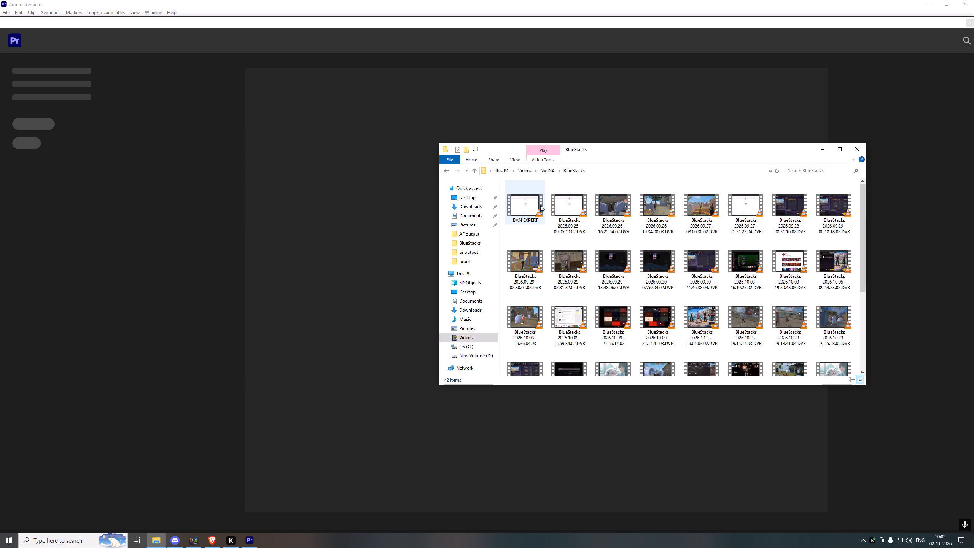
scroll(611, 320, "down", 7)
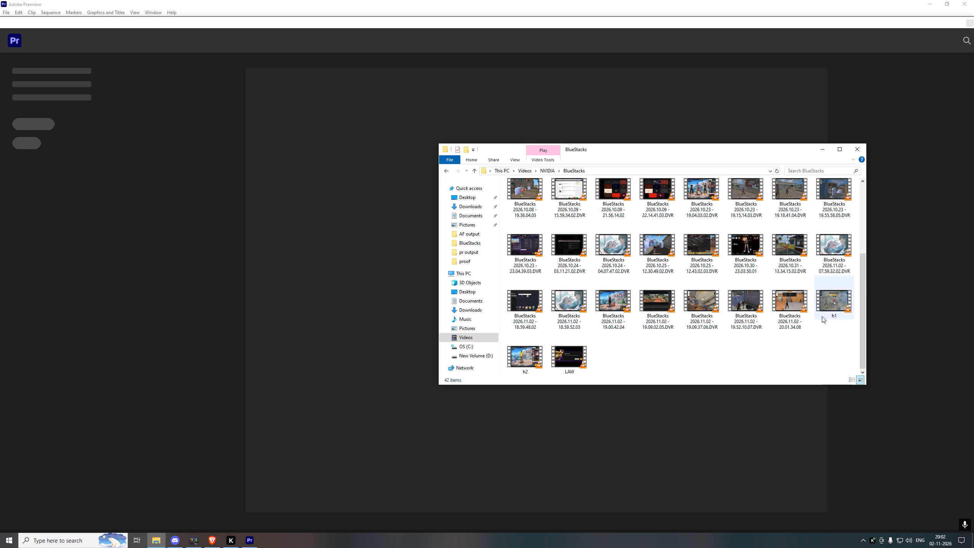
double_click(802, 308)
left_click(969, 0)
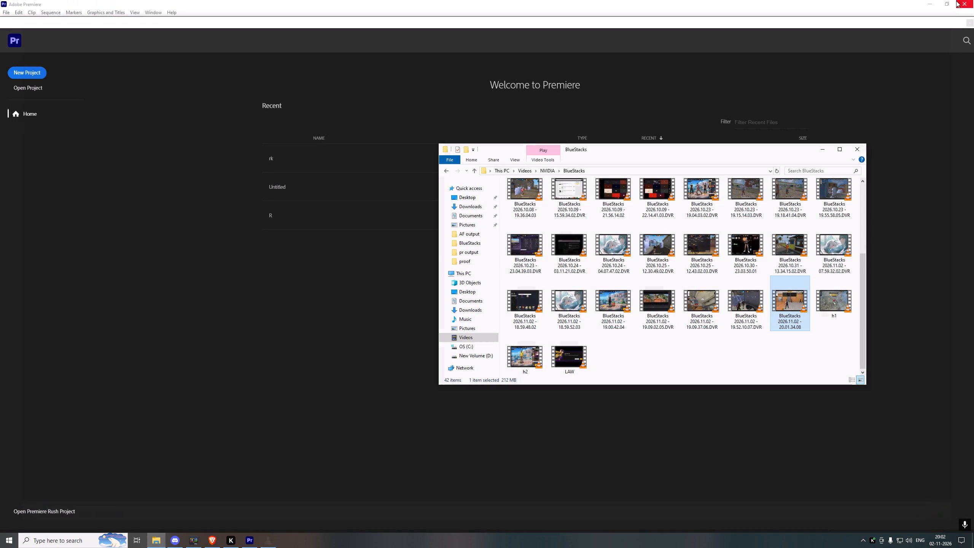
Create a new Premiere project named SS in the default location with no template.
left_click(24, 66)
left_click(29, 79)
left_click(31, 72)
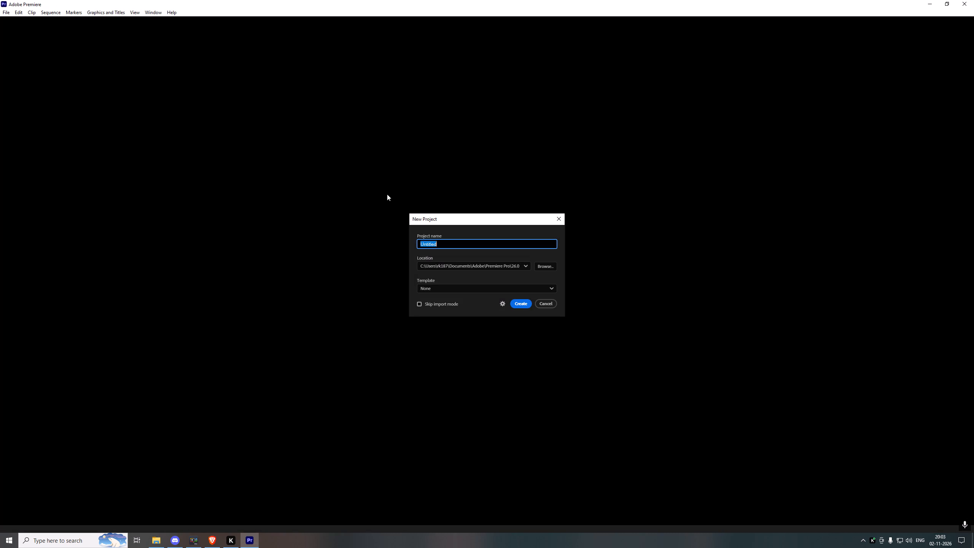
key("s")
key("s")
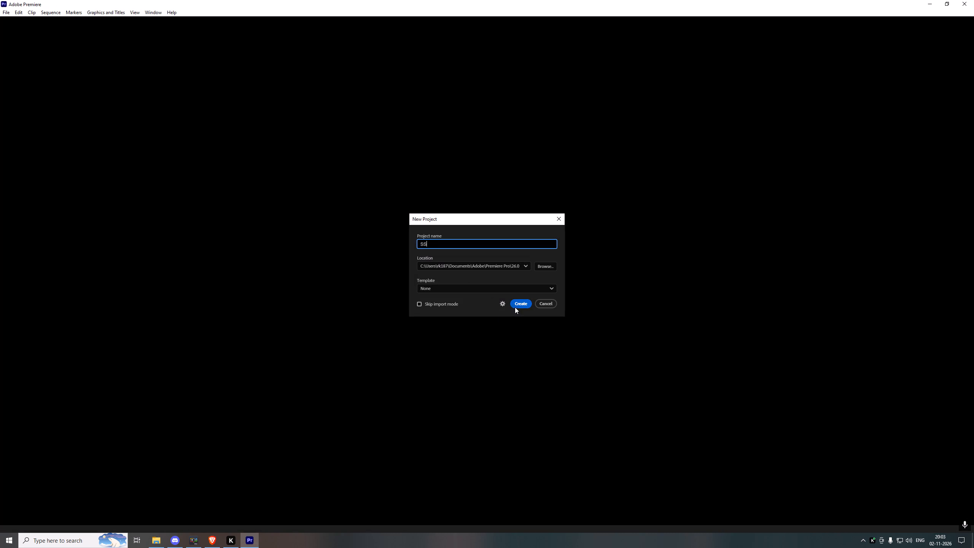
left_click(515, 307)
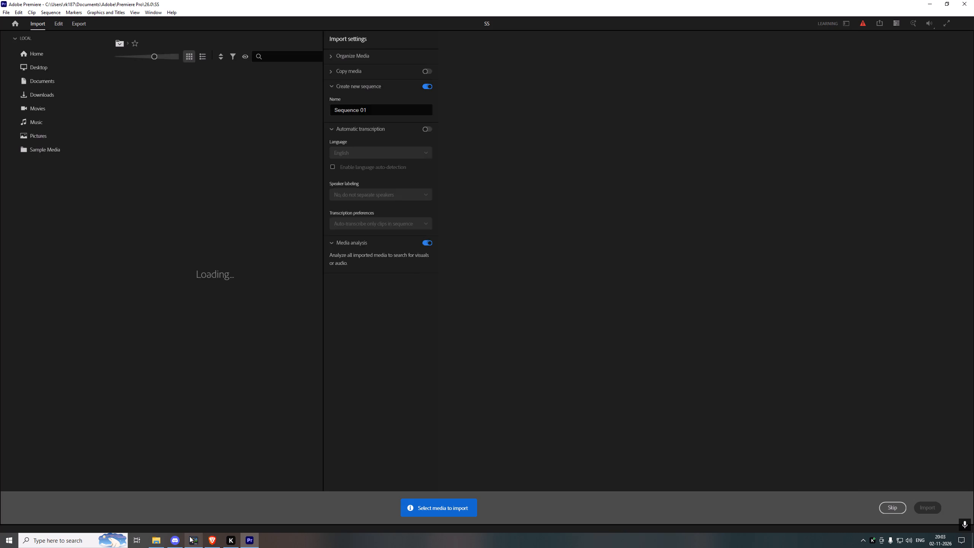
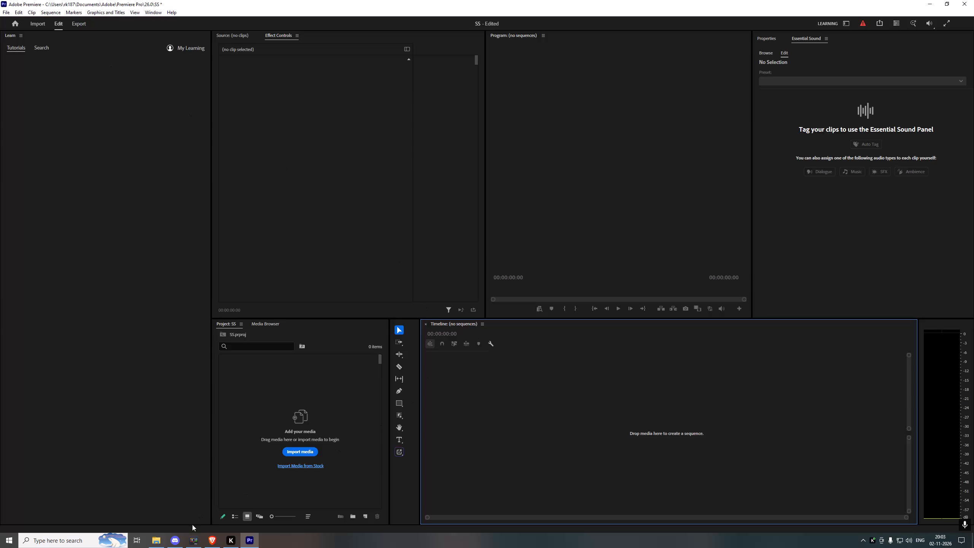
Bring the recording BlueStacks 2026.11.02 - 20.01.34.08 from the BlueStacks folder in File Explorer into Premiere's empty timeline to create a sequence.
left_click(154, 535)
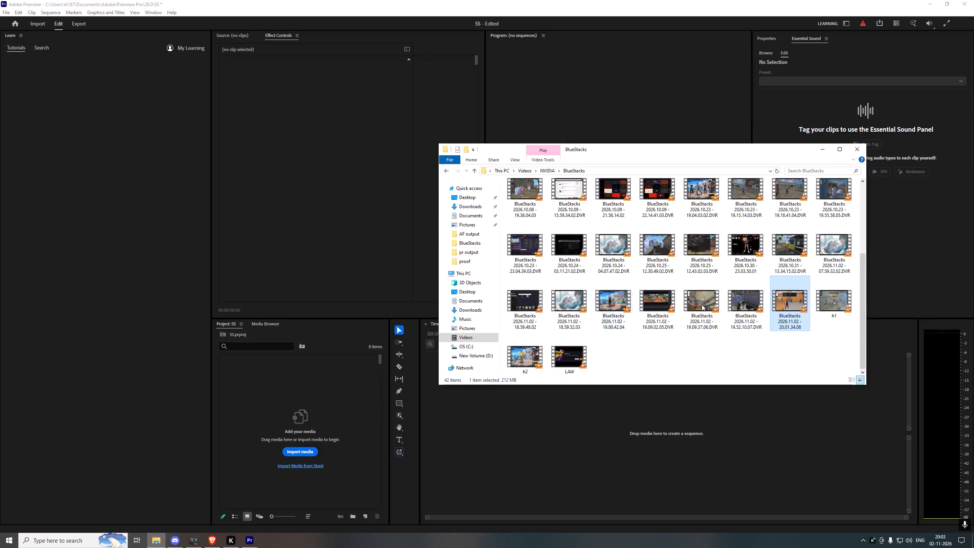
left_click(746, 338)
left_click_drag(792, 303, 481, 418)
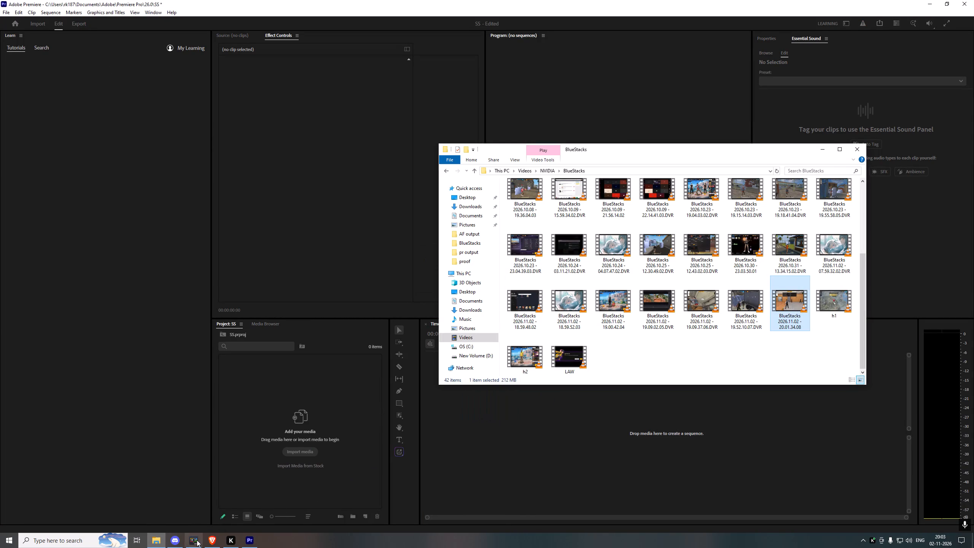
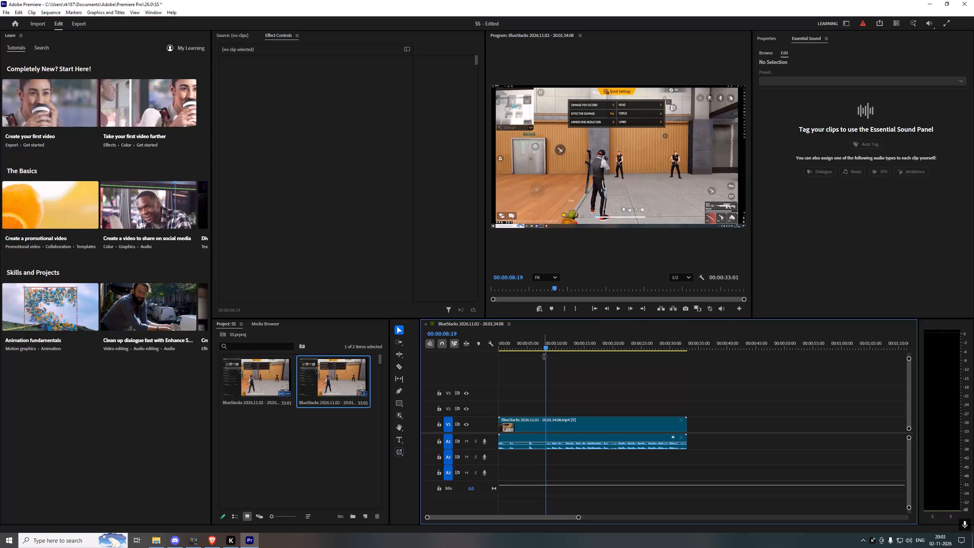
Find the start of the action in the gameplay recording and split the video and audio at 00:00:07:59.
left_click_drag(543, 356, 527, 361)
left_click_drag(543, 350, 534, 350)
left_click_drag(550, 346, 530, 347)
key("space")
left_click_drag(533, 347, 553, 357)
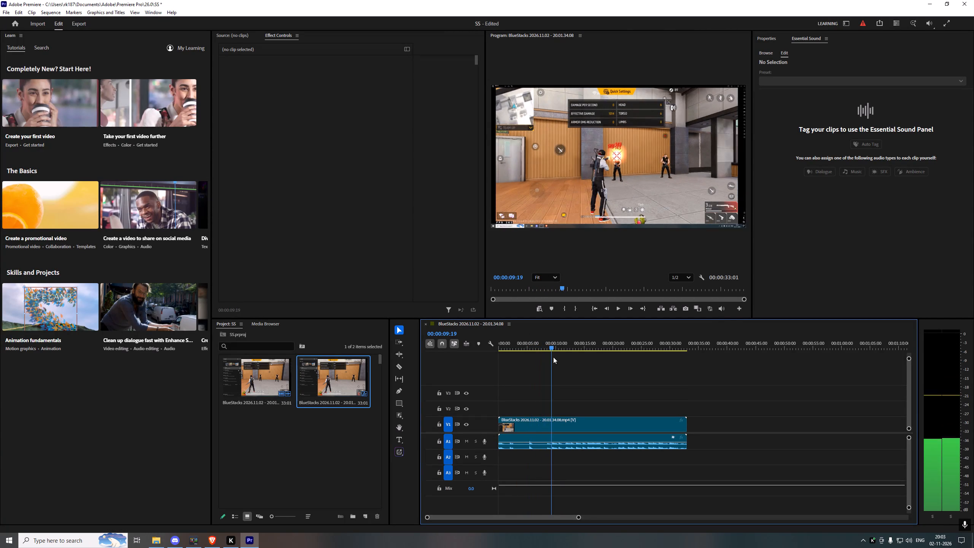
left_click_drag(553, 357, 546, 357)
key("c")
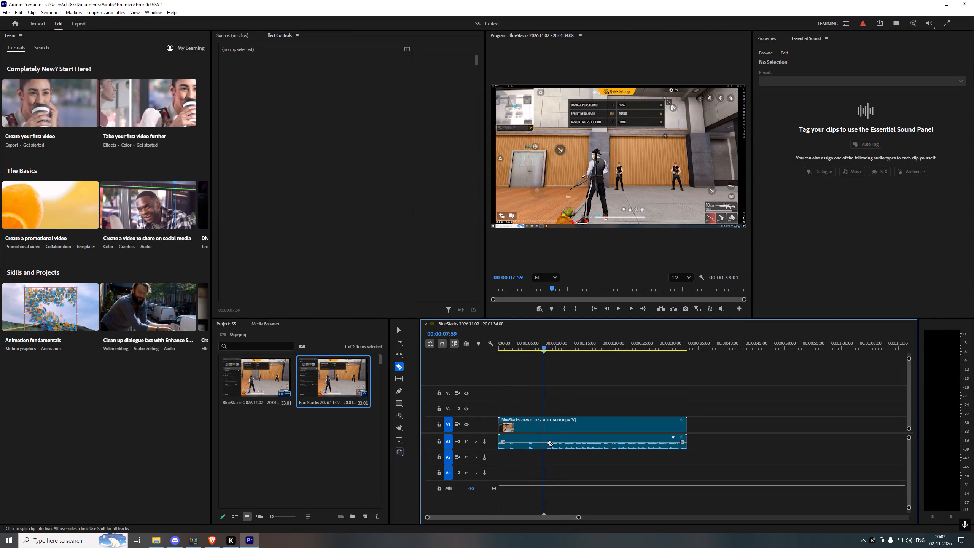
left_click(546, 443)
Delete the segment before the cut and close the gap it leaves so the remaining clip starts the sequence.
key("v")
left_click(536, 433)
left_click(528, 429)
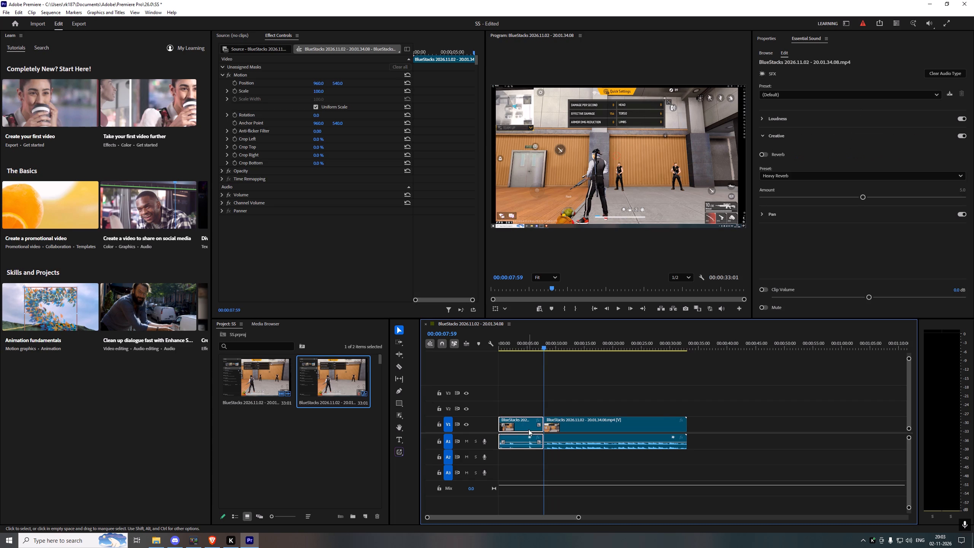
key("backslash")
left_click(545, 437)
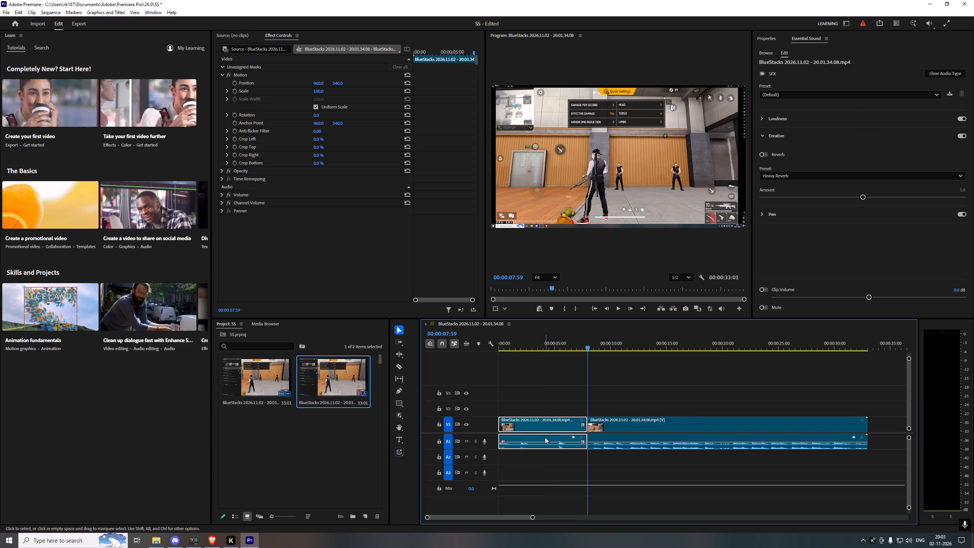
key("Delete")
left_click(545, 437)
key("Delete")
Play the clip from the start, split it at 00:00:10:19 and delete everything after the cut.
left_click_drag(584, 345, 399, 358)
key("space")
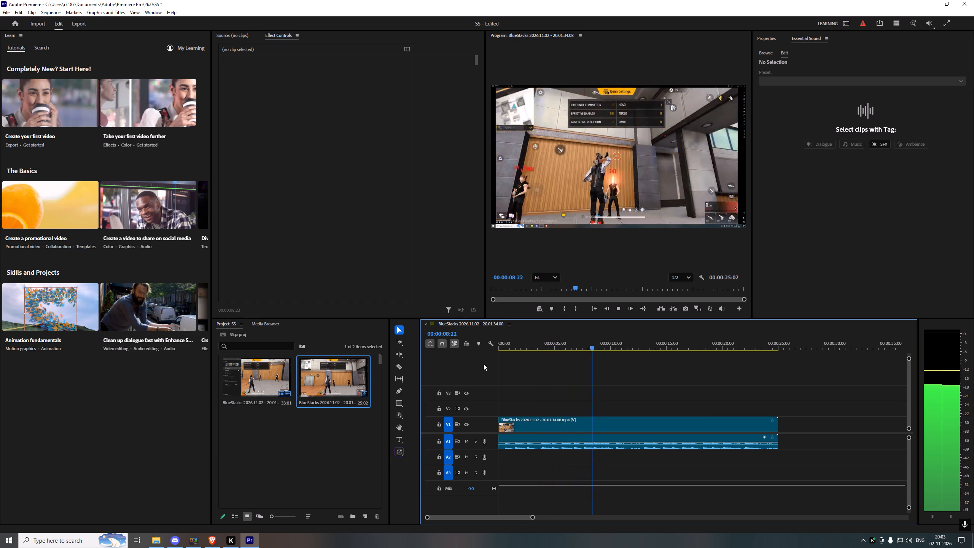
key("space")
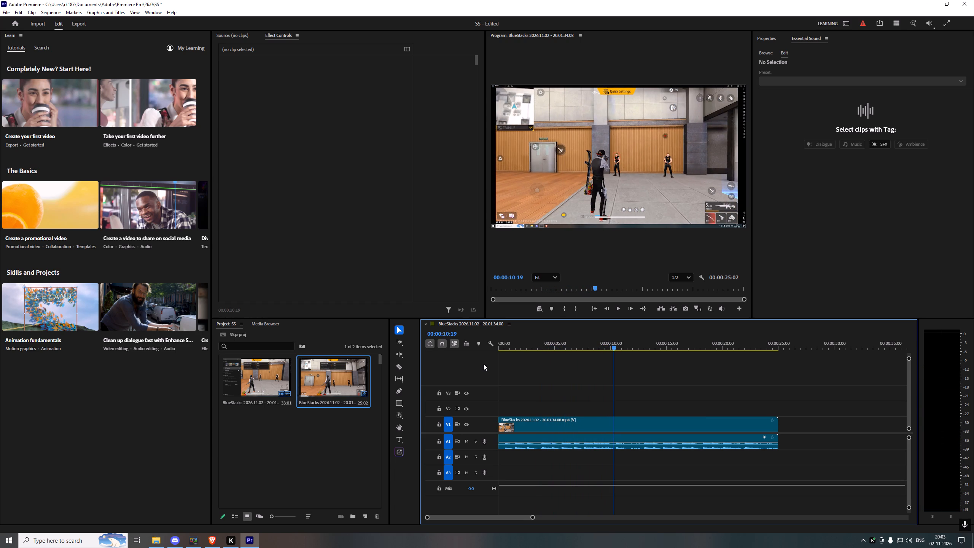
key("c")
left_click(613, 443)
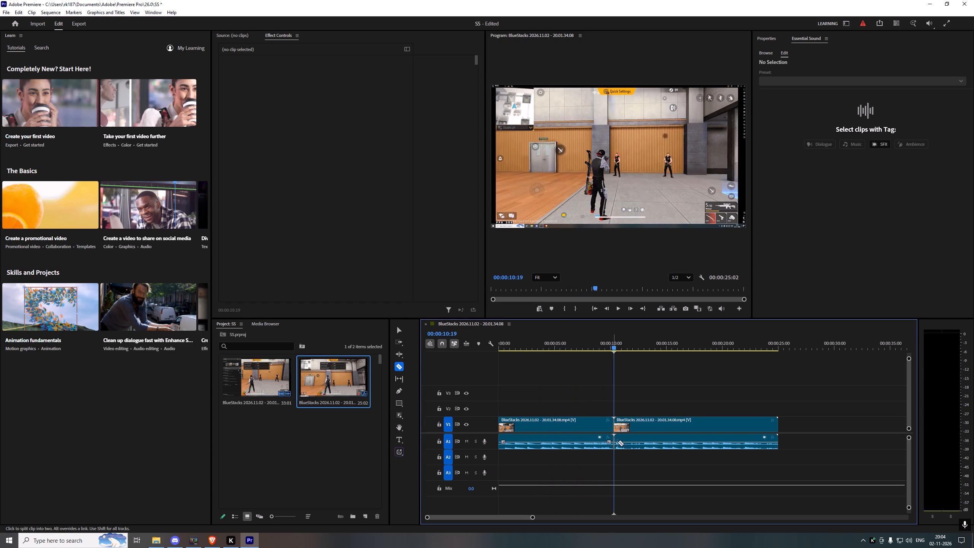
key("v")
left_click(656, 432)
key("Delete")
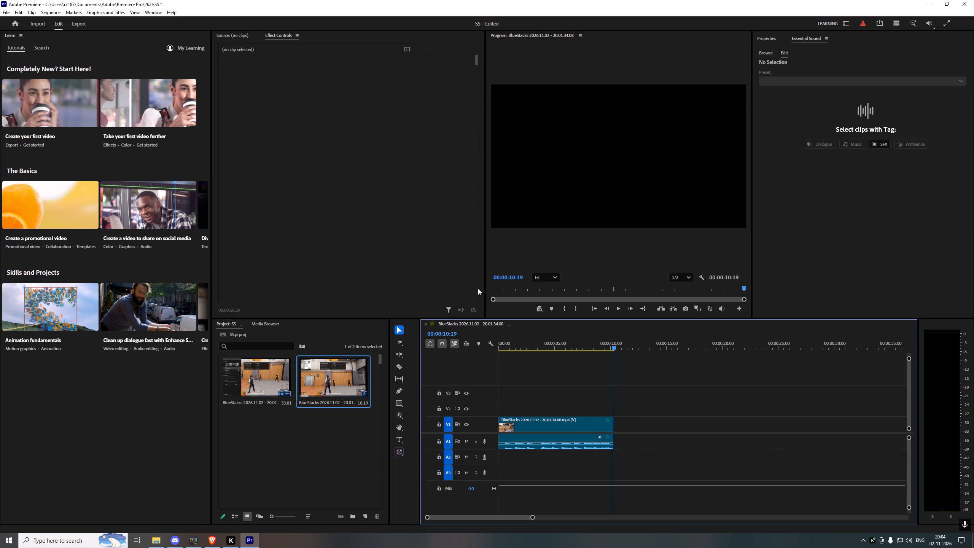
In the sequence settings, set the horizontal frame size to 1080 for a square 1080 x 1080 frame.
left_click(51, 13)
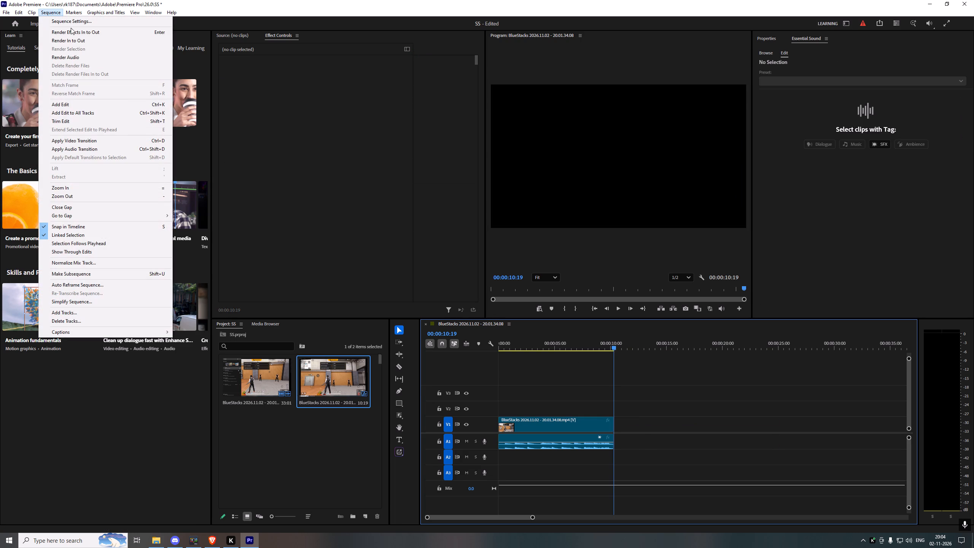
left_click(71, 28)
left_click(72, 25)
left_click(72, 24)
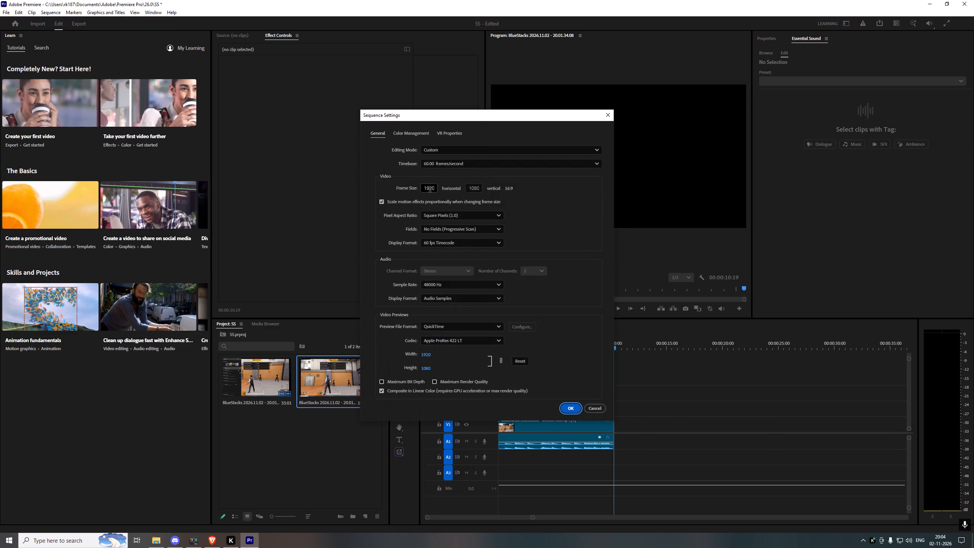
left_click(432, 190)
key("BackSpace")
key("BackSpace")
type("08")
Enable Maximum Render Quality and Maximum Bit Depth for the sequence.
left_click(435, 376)
left_click(434, 379)
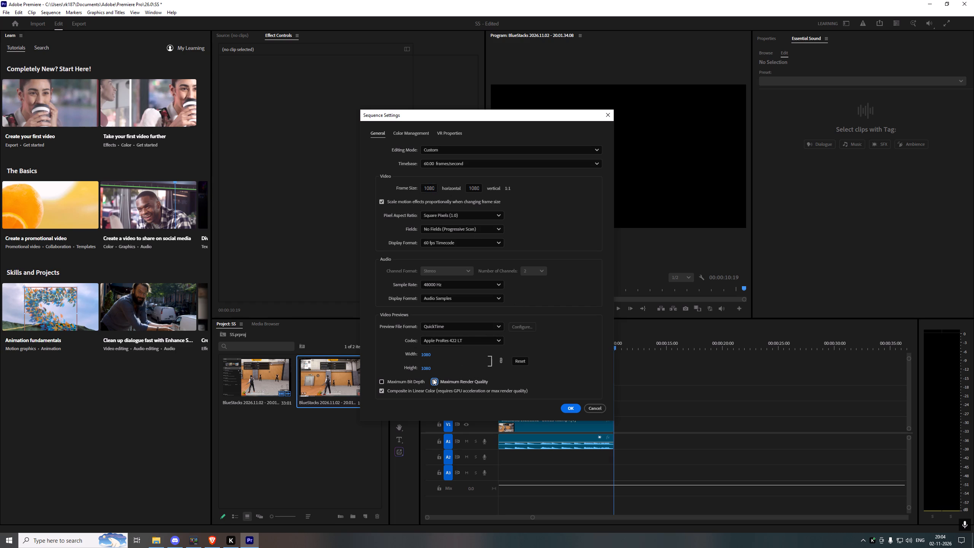
left_click(393, 379)
Set the sequence timebase to 30.00 frames/second and apply the sequence settings.
left_click(440, 244)
left_click(546, 220)
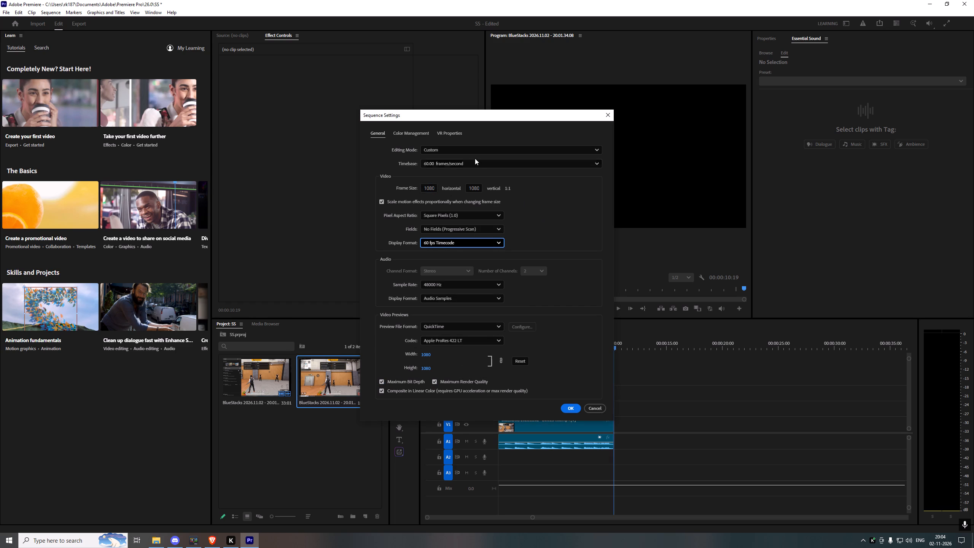
left_click(475, 158)
left_click(474, 161)
left_click(447, 249)
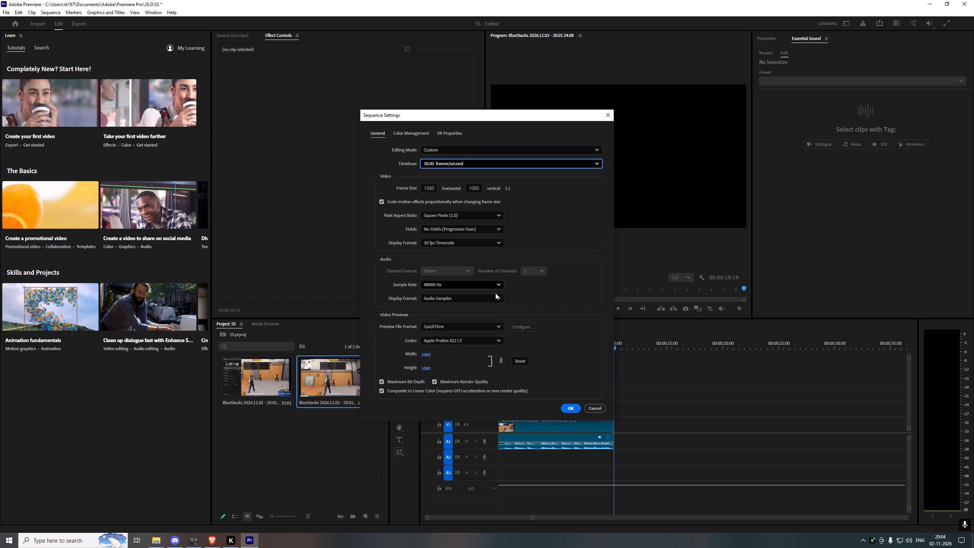
left_click(573, 408)
Play the square sequence from its beginning to check the framing and the cut.
left_click(535, 306)
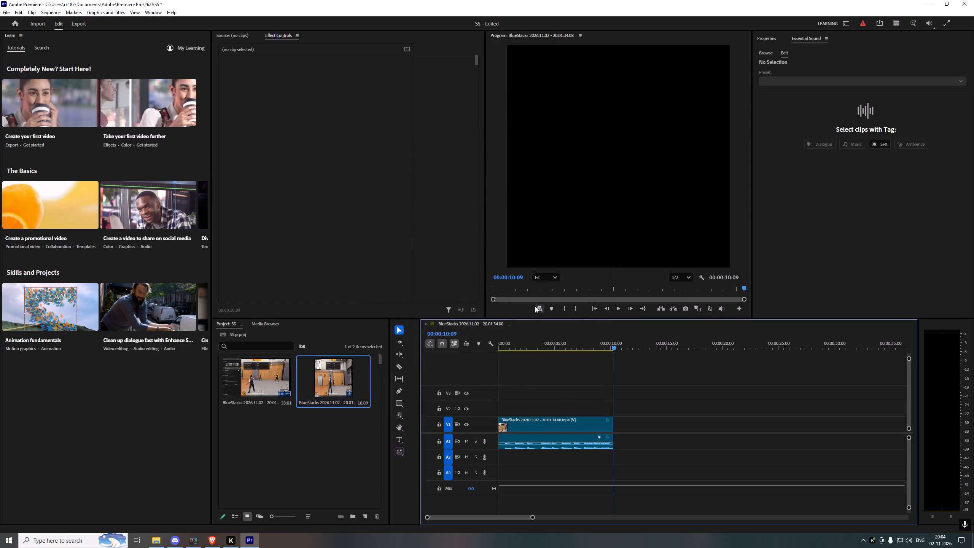
left_click_drag(613, 349, 380, 356)
key("space")
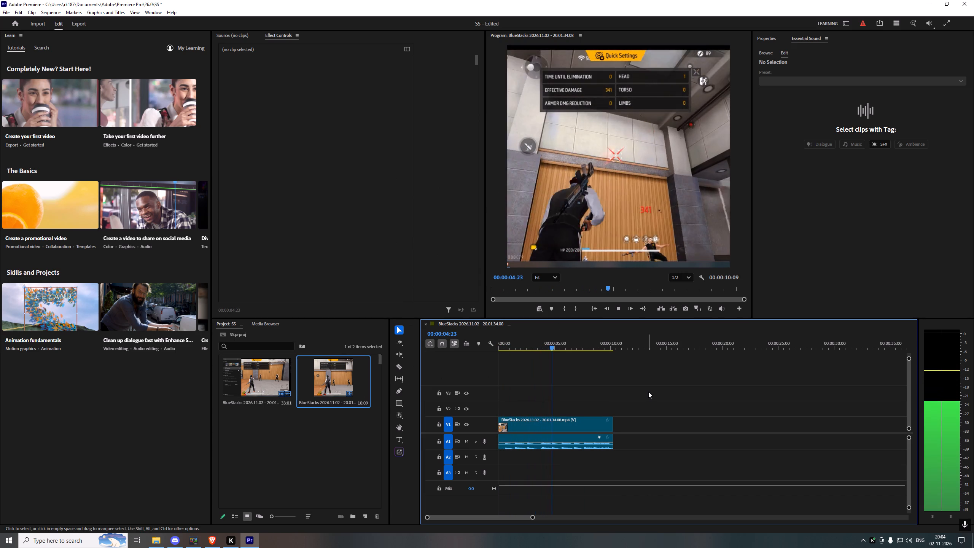
key("space")
Export the sequence as H.264 with CBR bitrate encoding and a target bitrate of 50 Mbps.
left_click(78, 27)
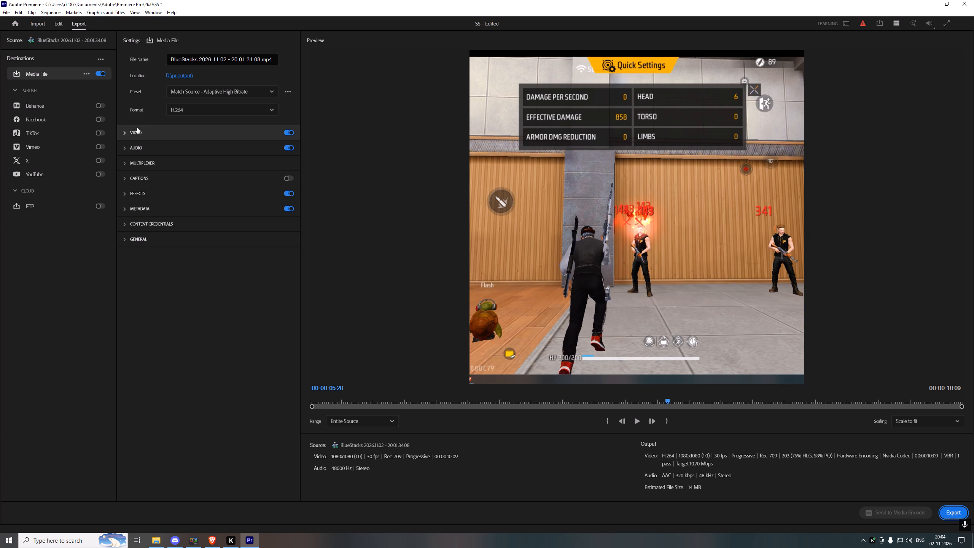
left_click(136, 128)
left_click(127, 256)
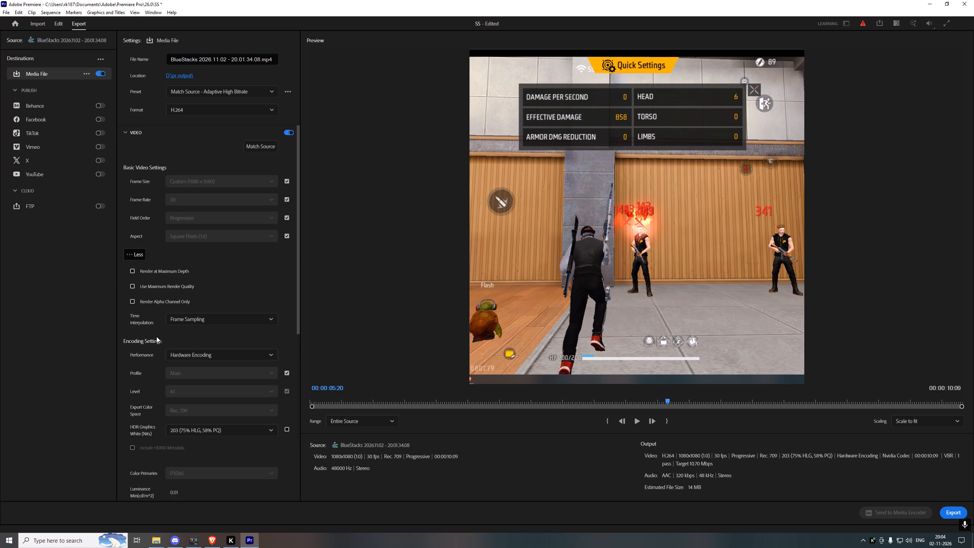
scroll(159, 371, "down", 17)
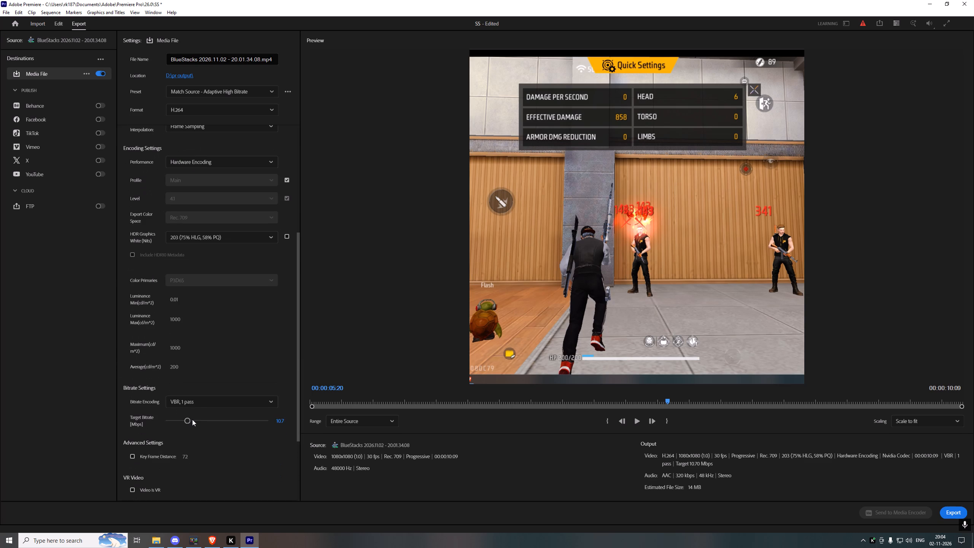
left_click(196, 403)
left_click(196, 418)
left_click_drag(196, 418, 433, 429)
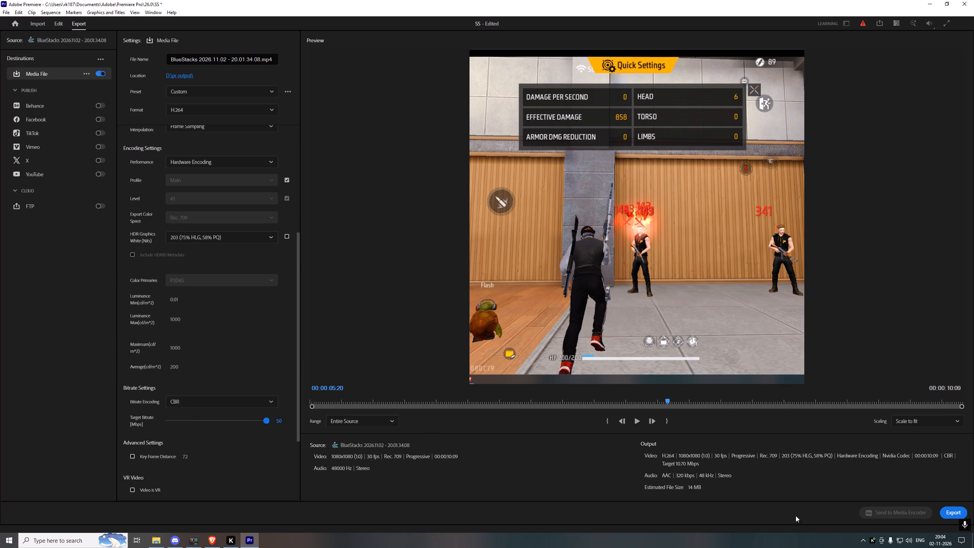
left_click(951, 513)
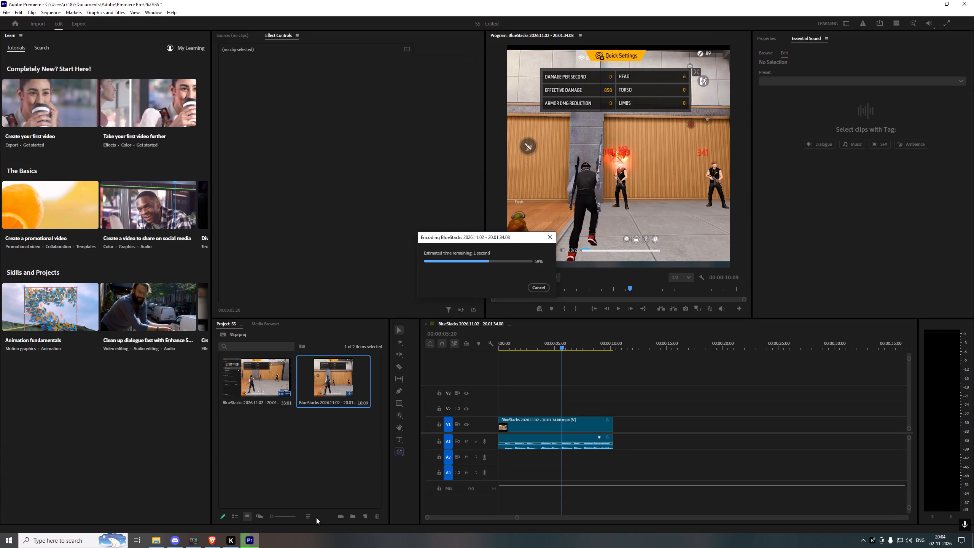
Close Premiere Pro with the SS project open.
left_click(973, 0)
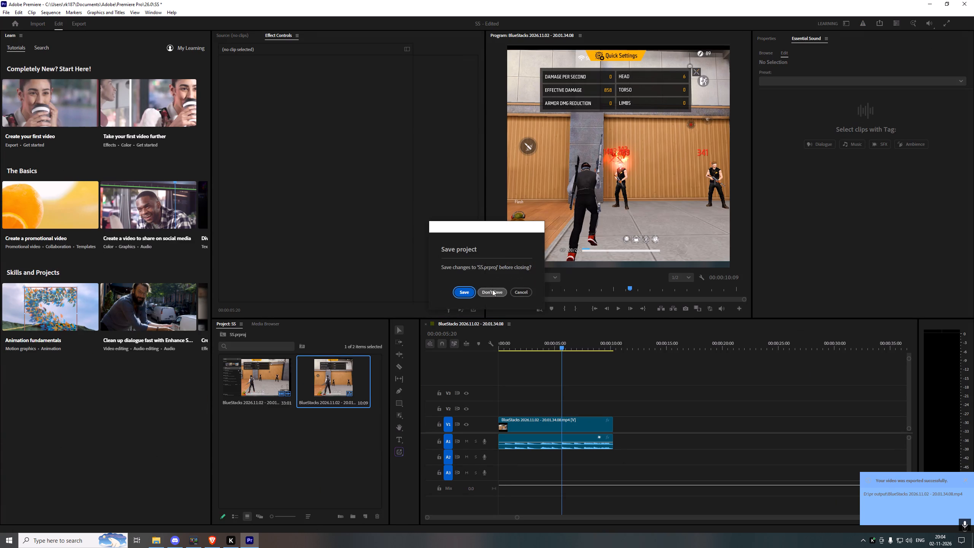
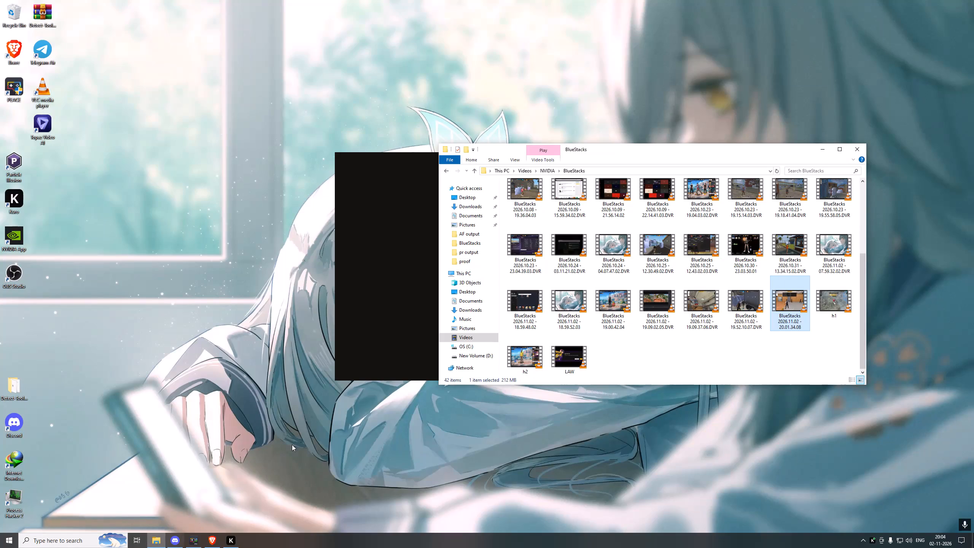
Launch Visual Enhancer from the Visual.Enhancer.v14.0 folder in Downloads.
left_click(466, 308)
scroll(565, 279, "down", 3)
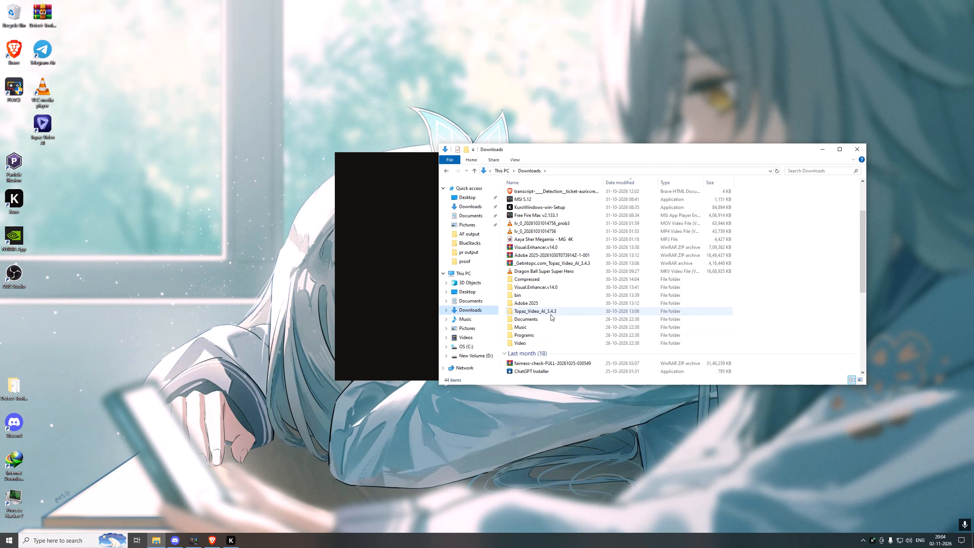
scroll(551, 314, "down", 7)
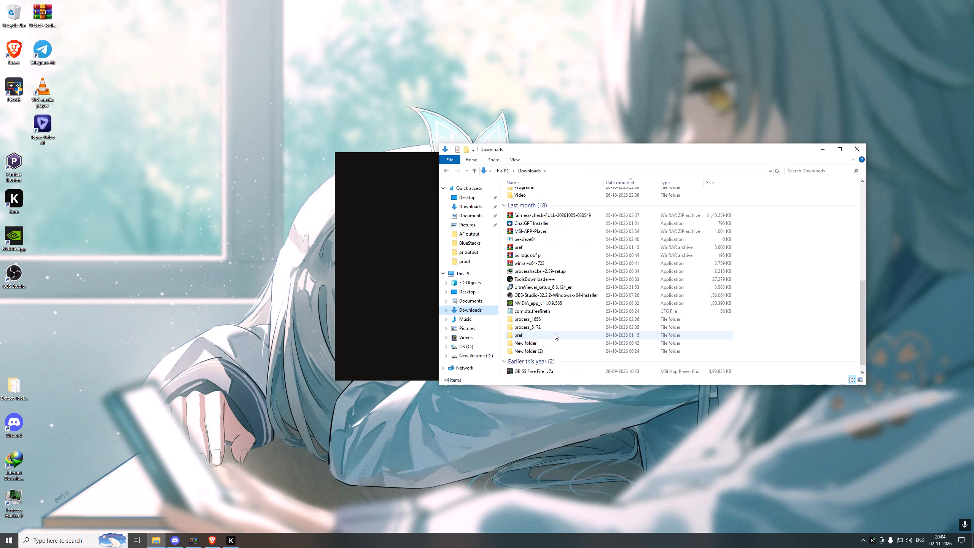
scroll(552, 325, "down", 2)
scroll(552, 325, "up", 5)
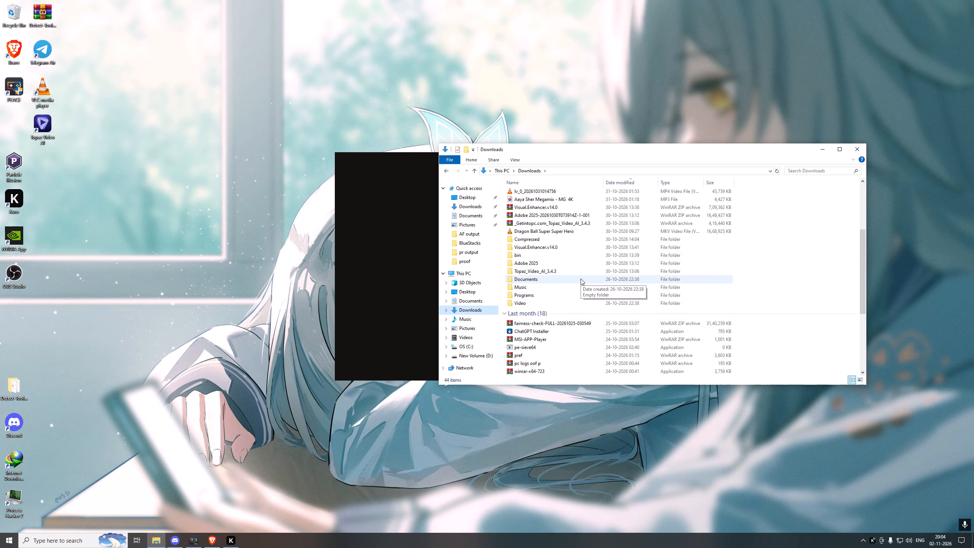
double_click(588, 250)
double_click(585, 302)
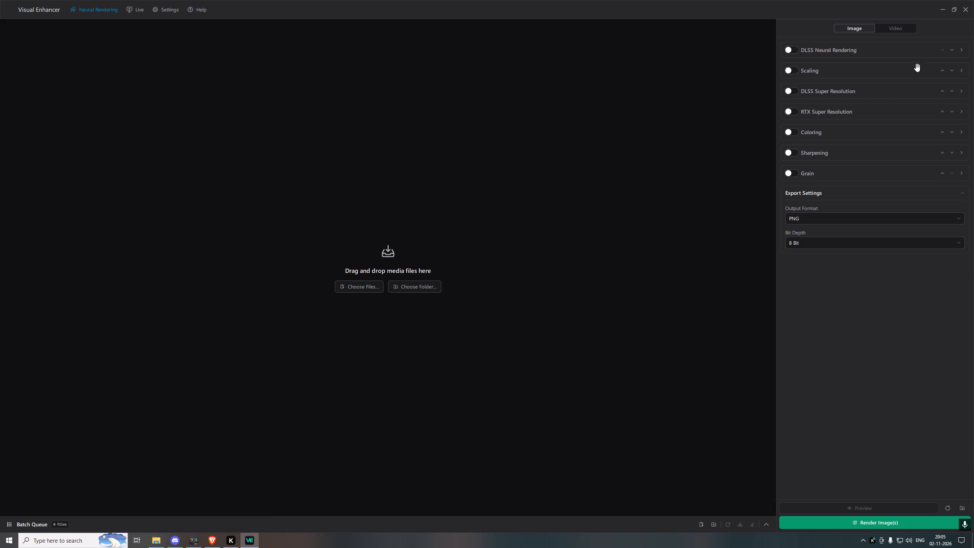
Switch Neural Rendering from image to video mode.
left_click(909, 35)
left_click(902, 31)
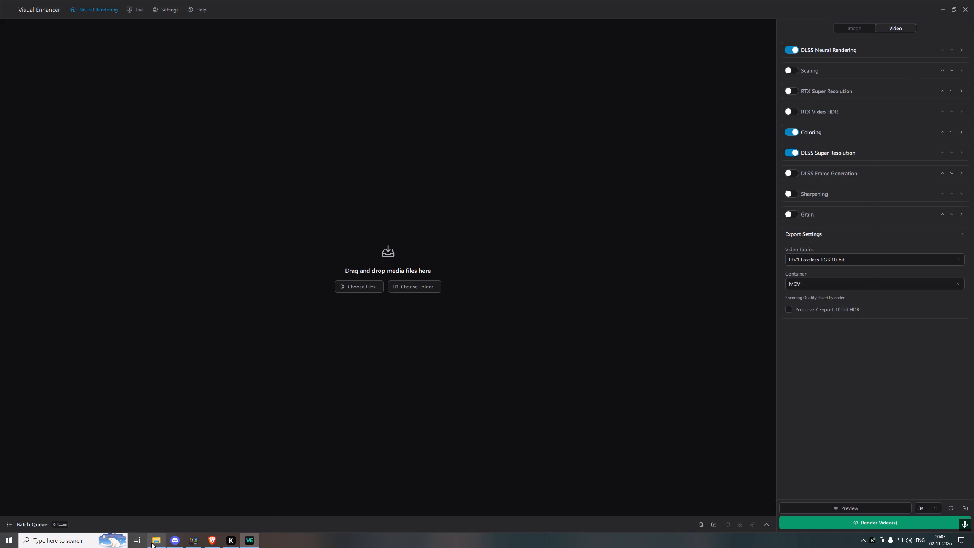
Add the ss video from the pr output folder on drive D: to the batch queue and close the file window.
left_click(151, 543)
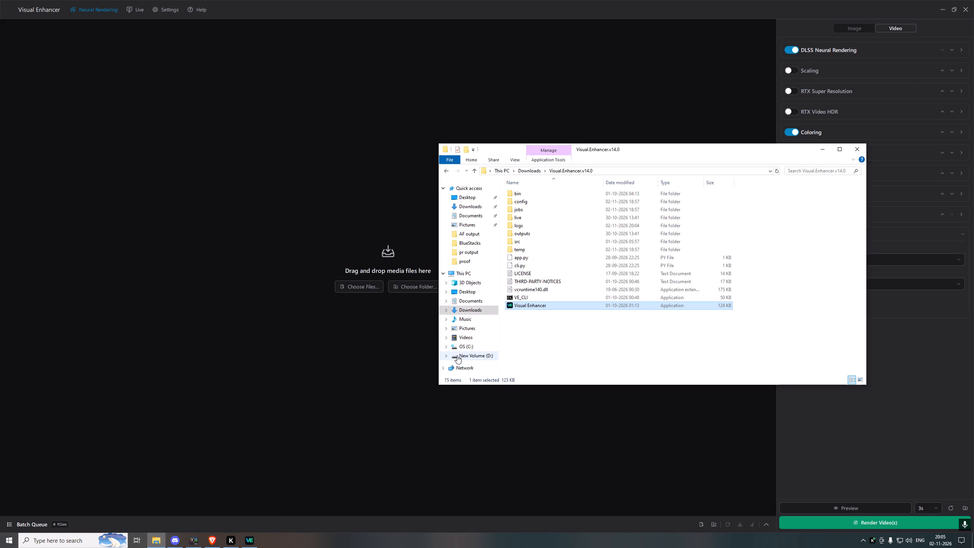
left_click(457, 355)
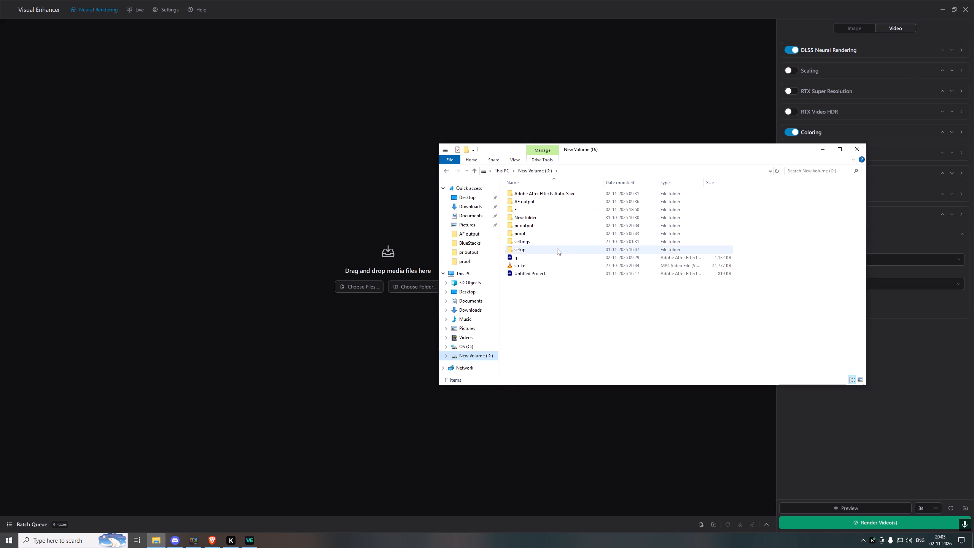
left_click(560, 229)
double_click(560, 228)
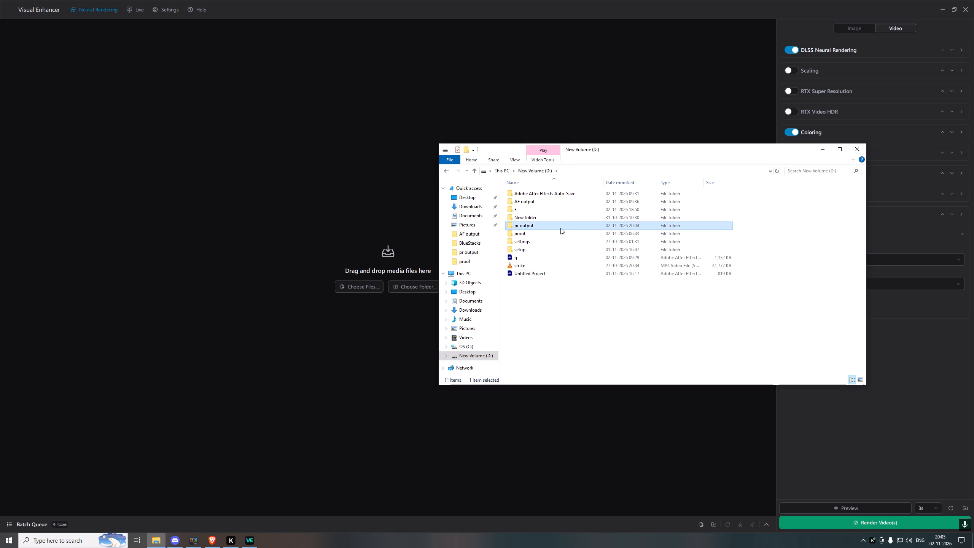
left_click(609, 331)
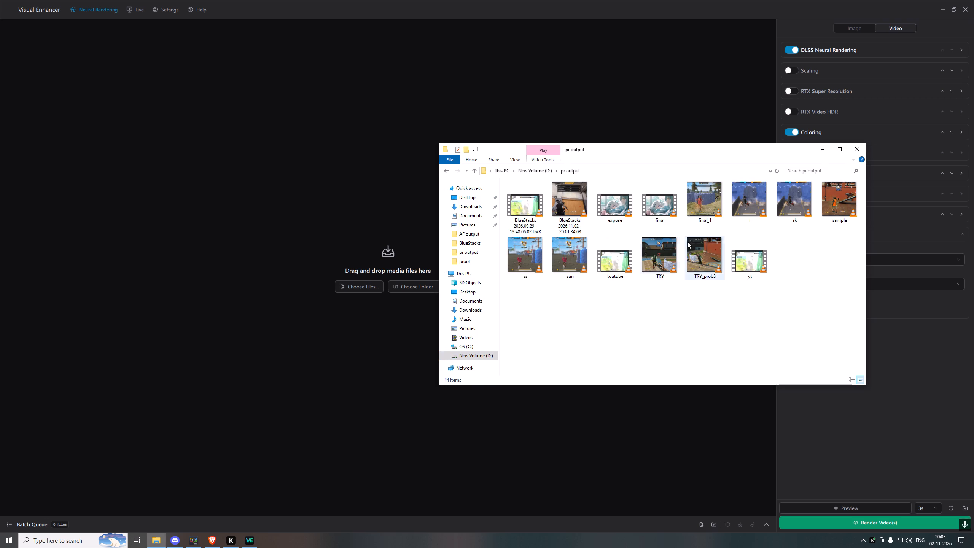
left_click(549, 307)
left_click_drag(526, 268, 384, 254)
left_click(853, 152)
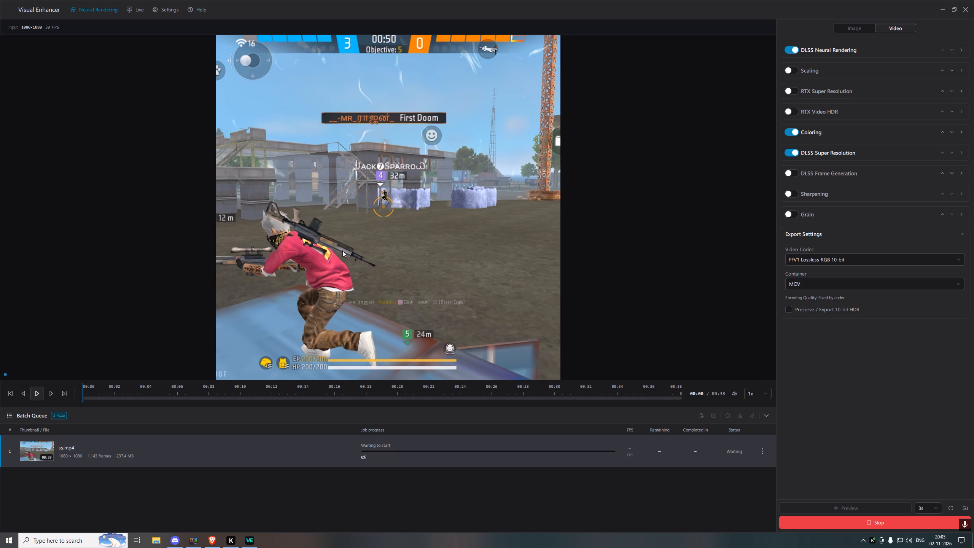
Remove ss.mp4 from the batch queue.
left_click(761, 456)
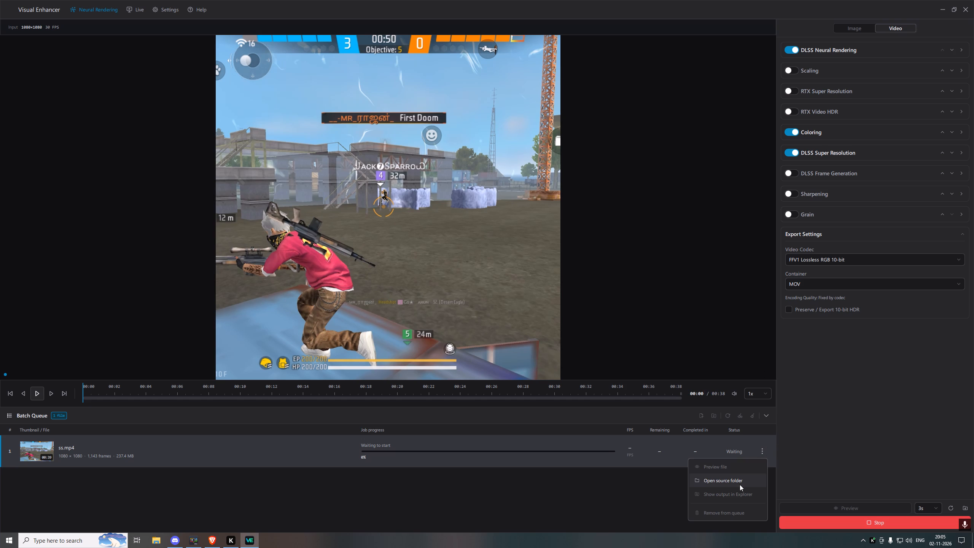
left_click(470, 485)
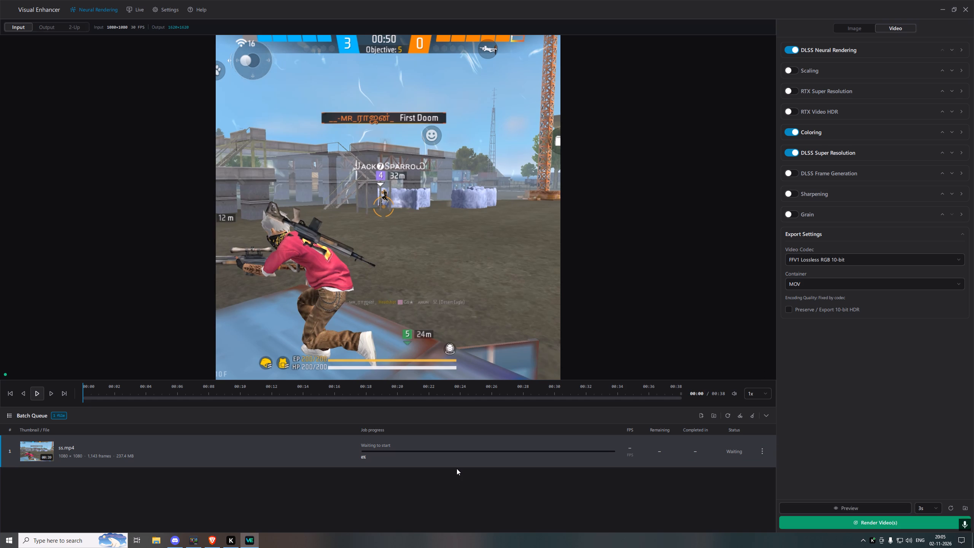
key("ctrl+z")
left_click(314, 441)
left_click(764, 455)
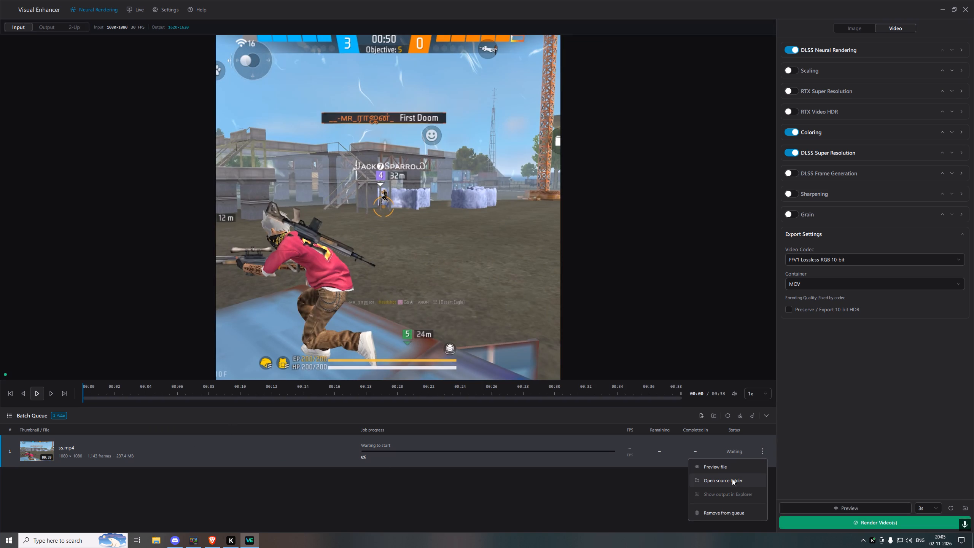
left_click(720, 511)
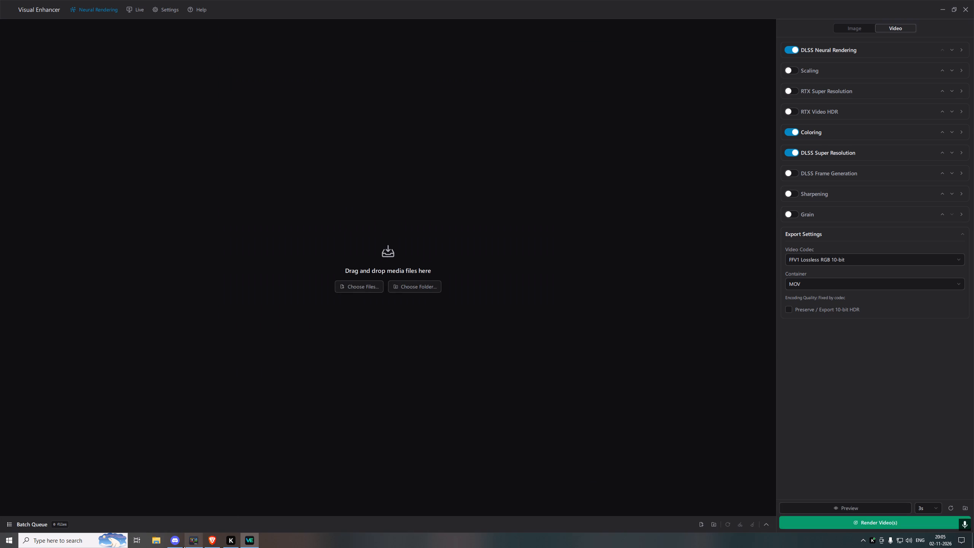
Open the ss video from D:'s pr output folder in VLC to check which clip it is, and close the player.
left_click(163, 541)
scroll(477, 361, "down", 1)
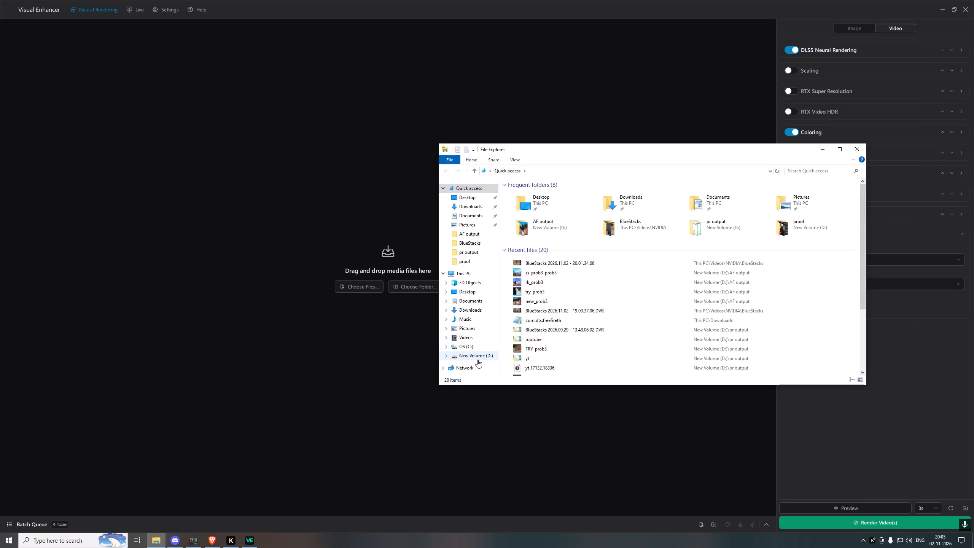
left_click(477, 359)
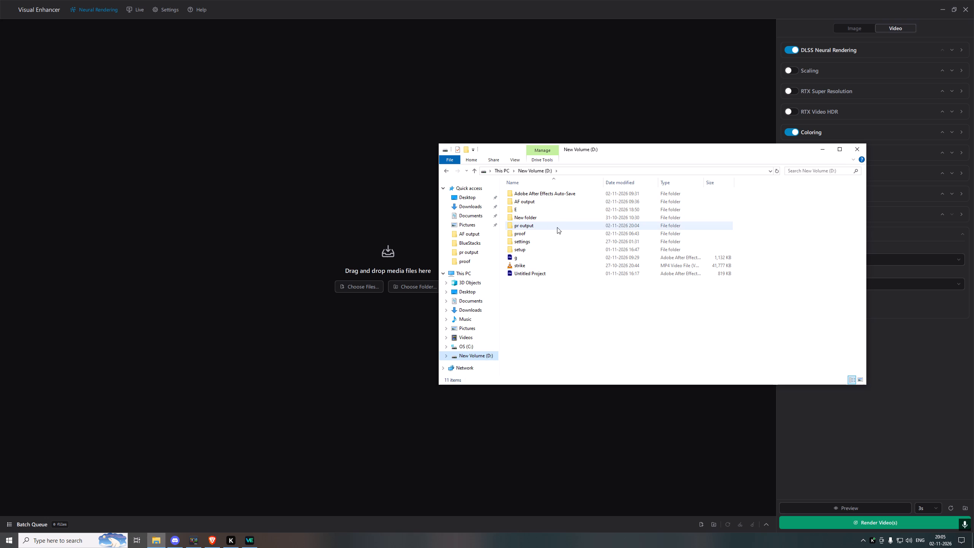
left_click(545, 217)
double_click(543, 223)
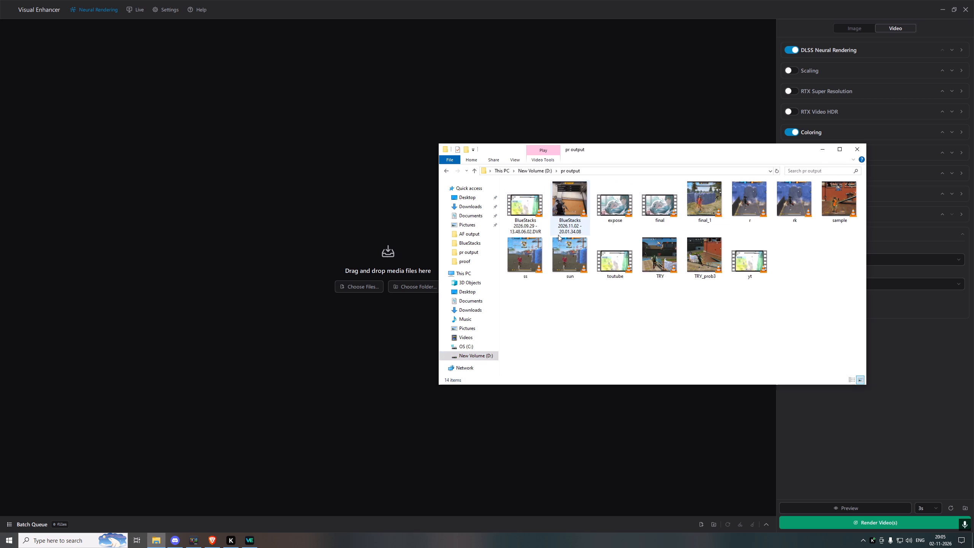
left_click(681, 318)
left_click(660, 323)
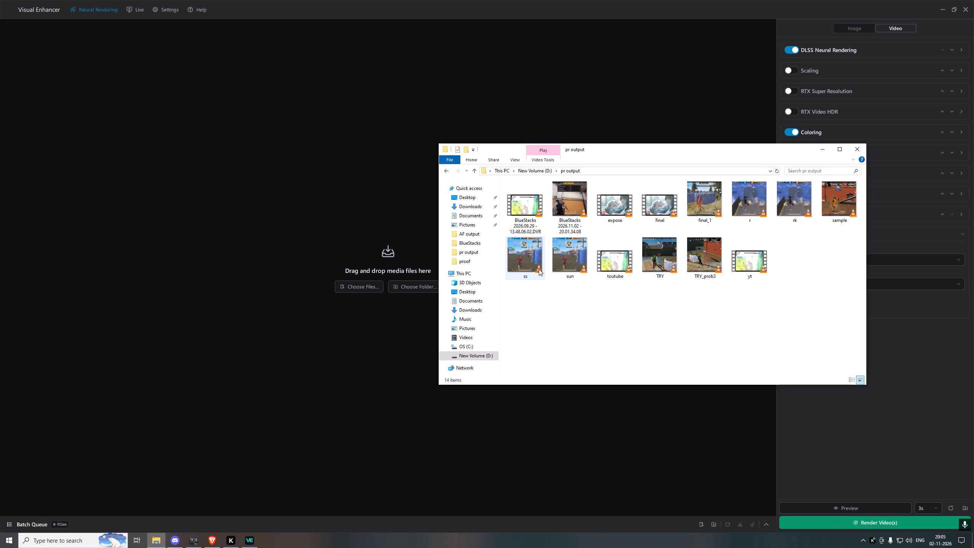
double_click(538, 269)
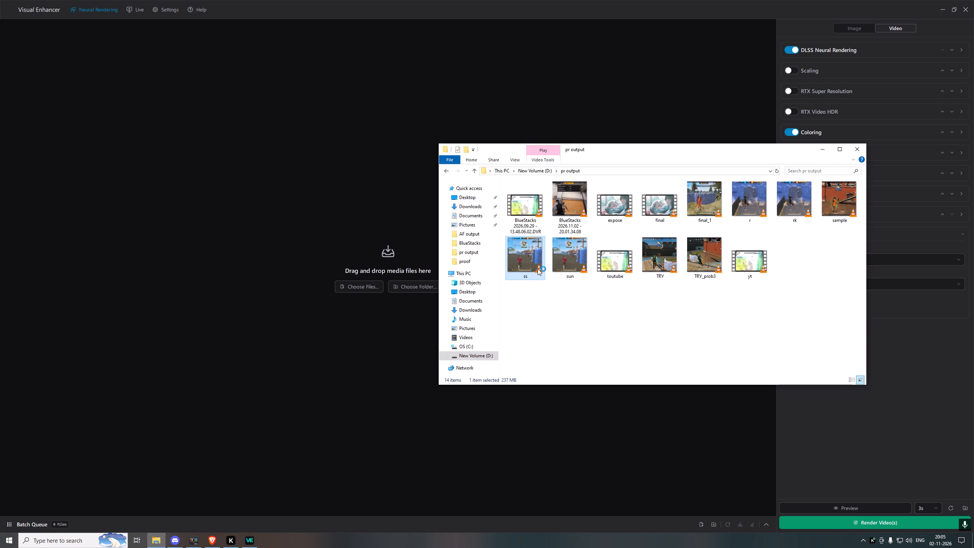
left_click(973, 0)
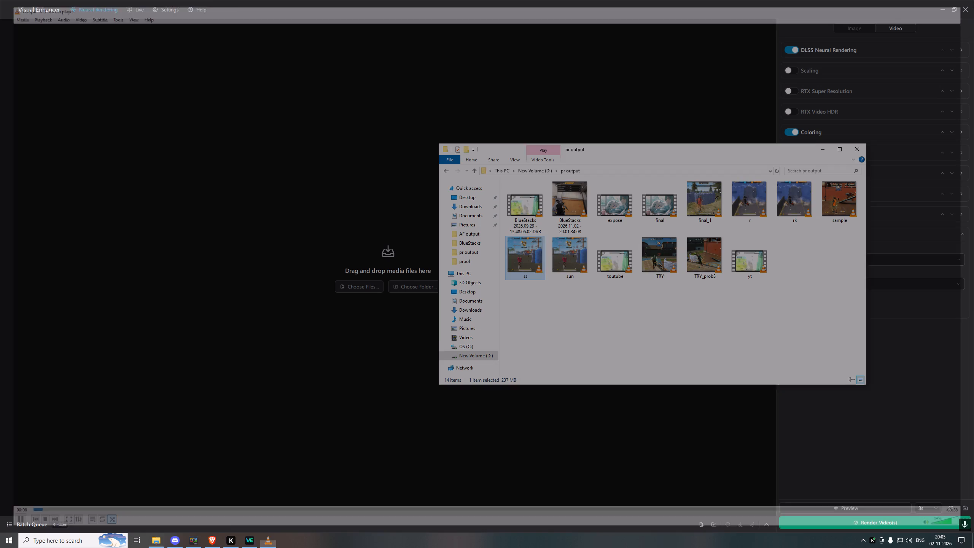
Add the BlueStacks 2026.11.02 - 20.01.34.08 video from D:'s pr output folder to Visual Enhancer's batch queue and close the file window.
left_click(643, 330)
left_click_drag(571, 203, 466, 233)
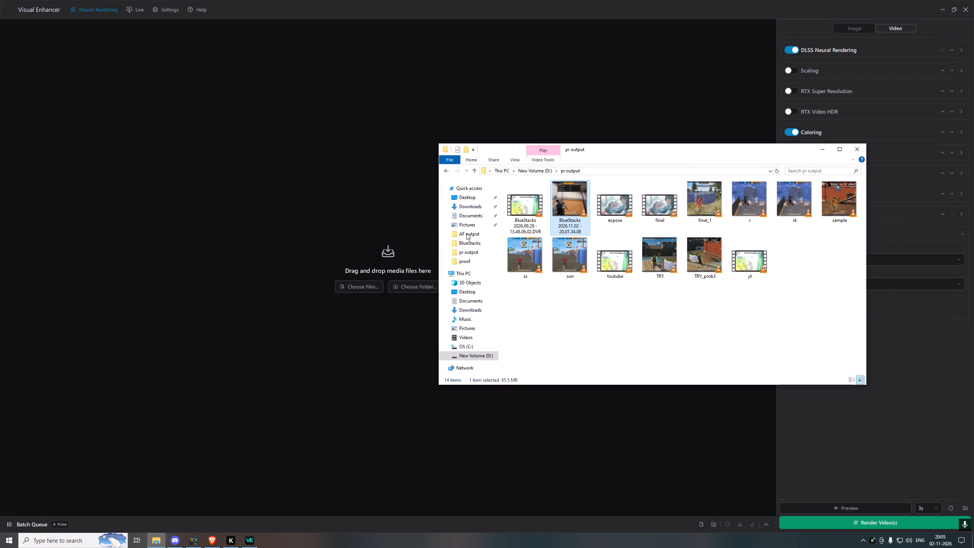
left_click_drag(466, 233, 377, 238)
left_click(855, 154)
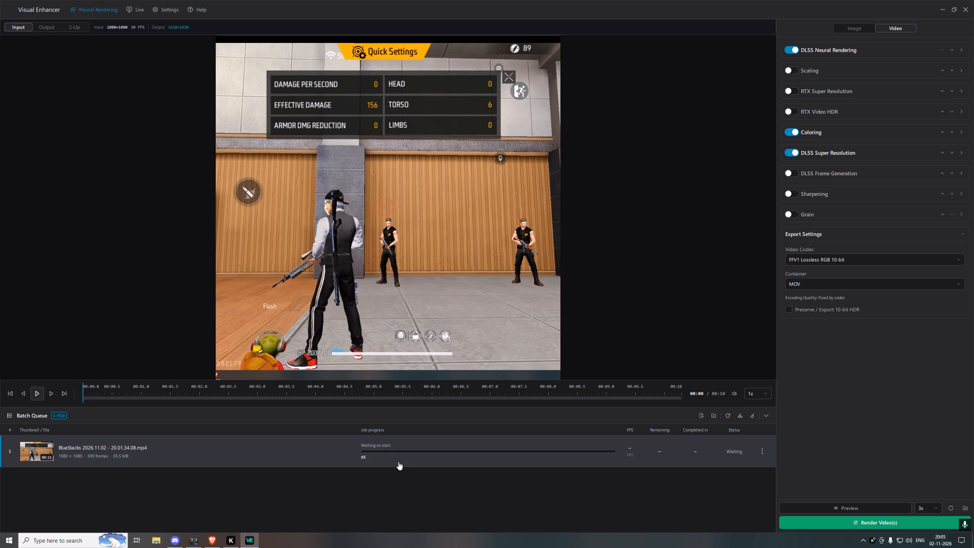
Start rendering the queued BlueStacks video with export folder D:\E and custom suffix yyy.
left_click(832, 522)
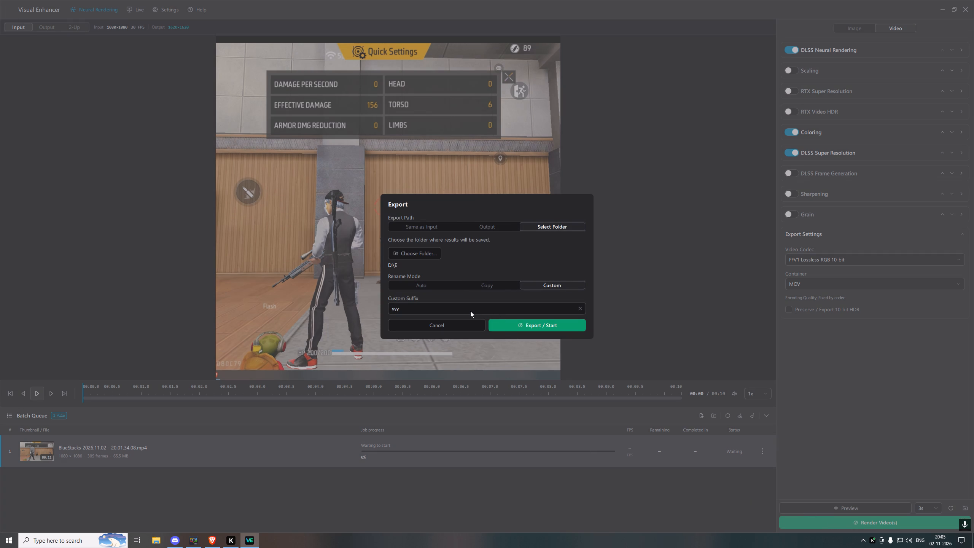
left_click(470, 311)
left_click(521, 335)
left_click(525, 329)
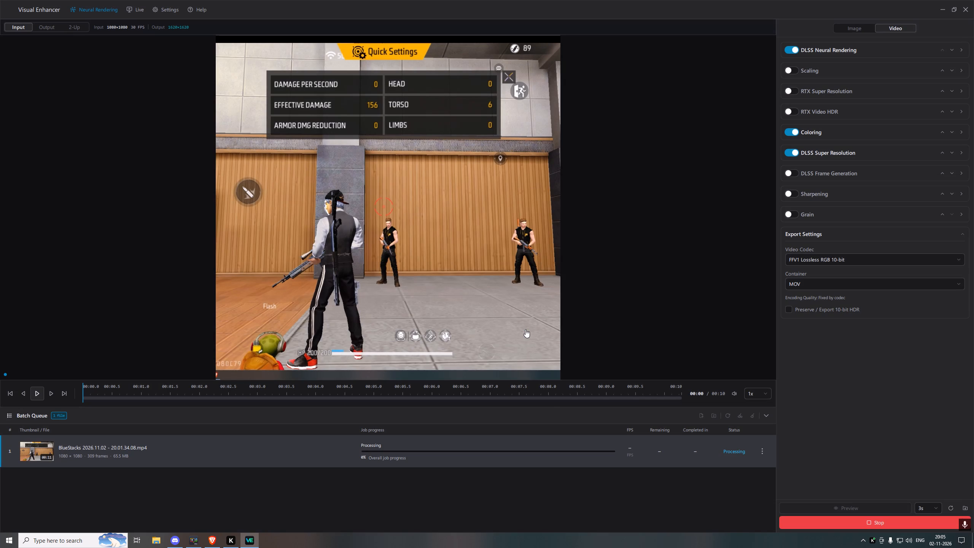
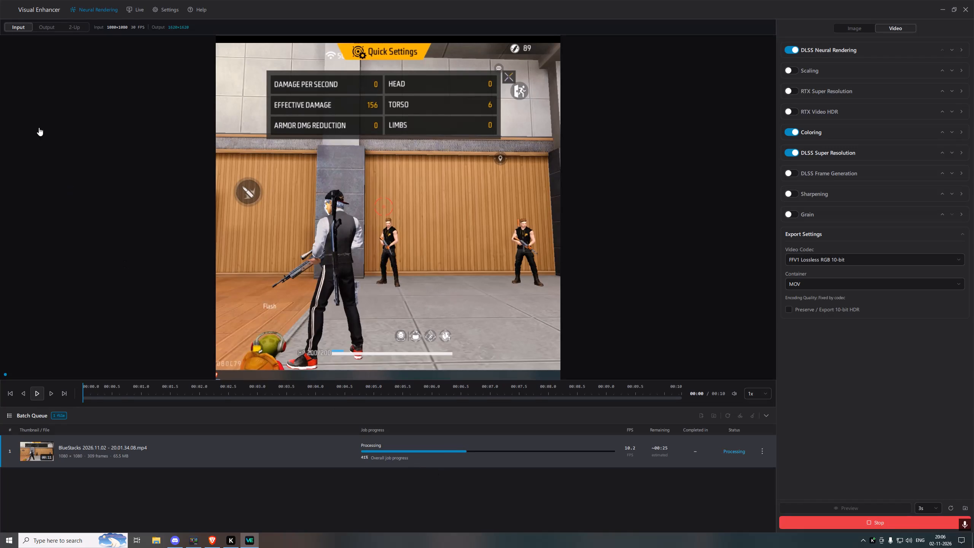
Show the BlueStacks video's input and output previews side by side in the 2-Up view to compare them.
left_click(40, 27)
left_click(65, 29)
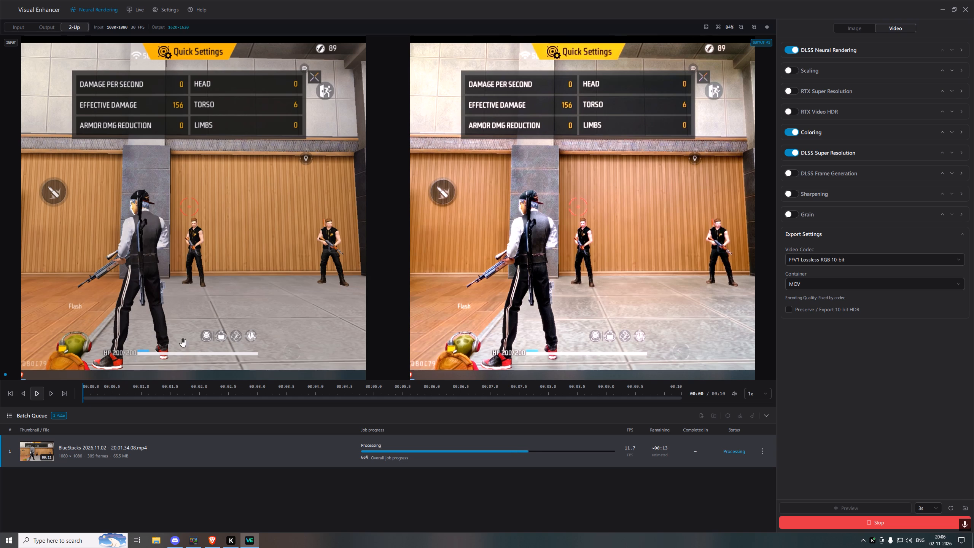
Switch to the emulator window running Free Fire.
left_click(192, 542)
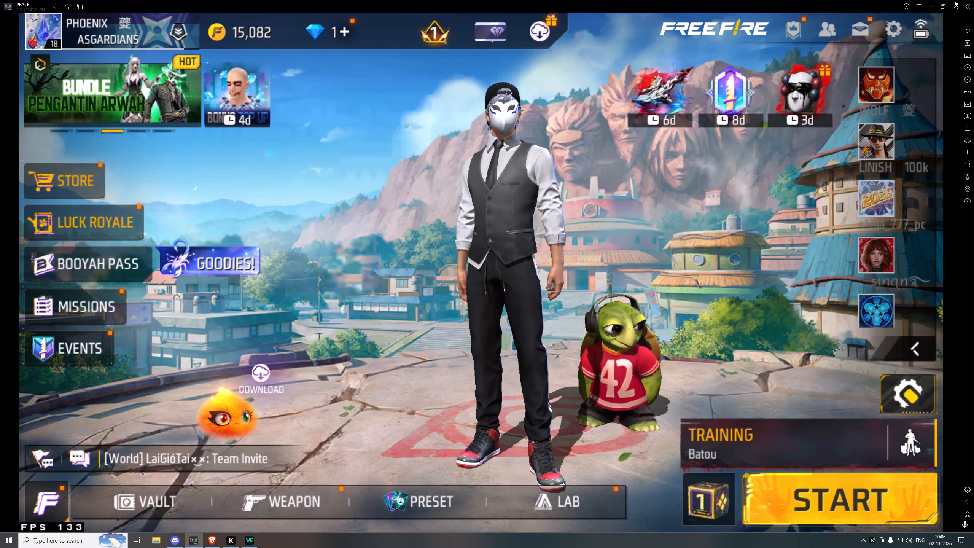
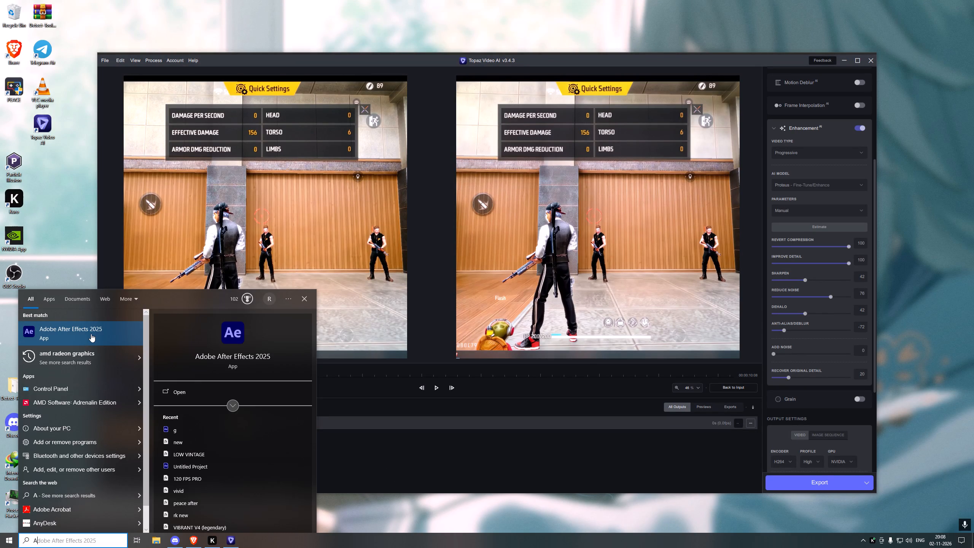
left_click(91, 334)
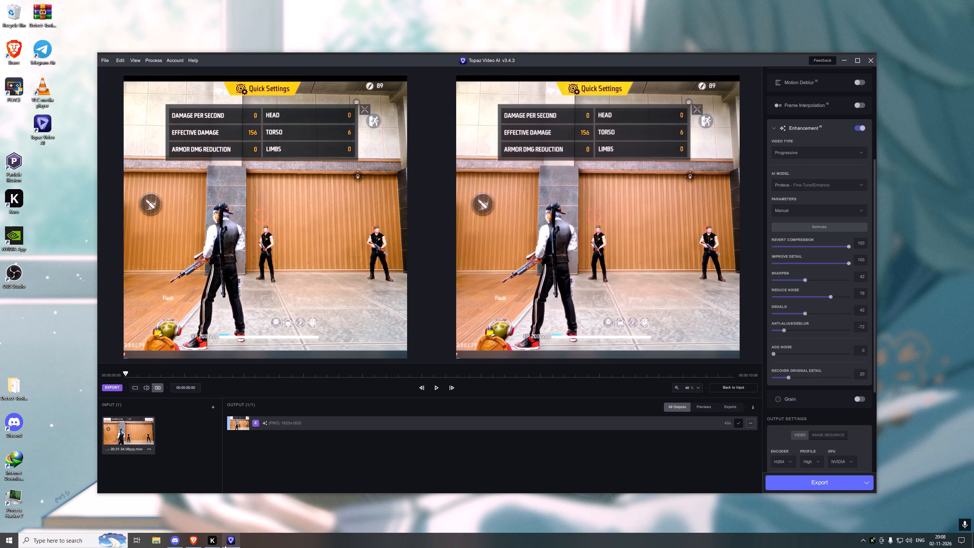
Quit Topaz Video AI.
left_click(871, 58)
left_click(470, 294)
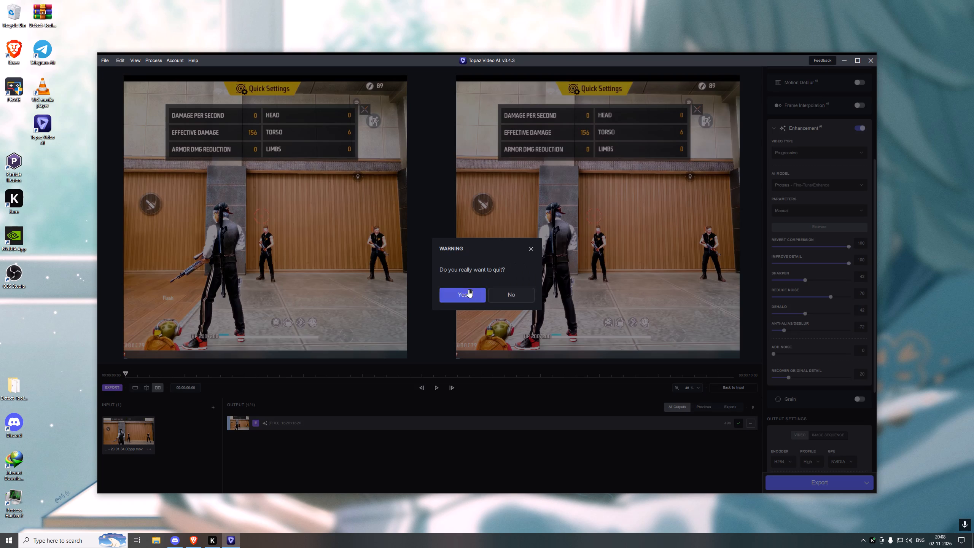
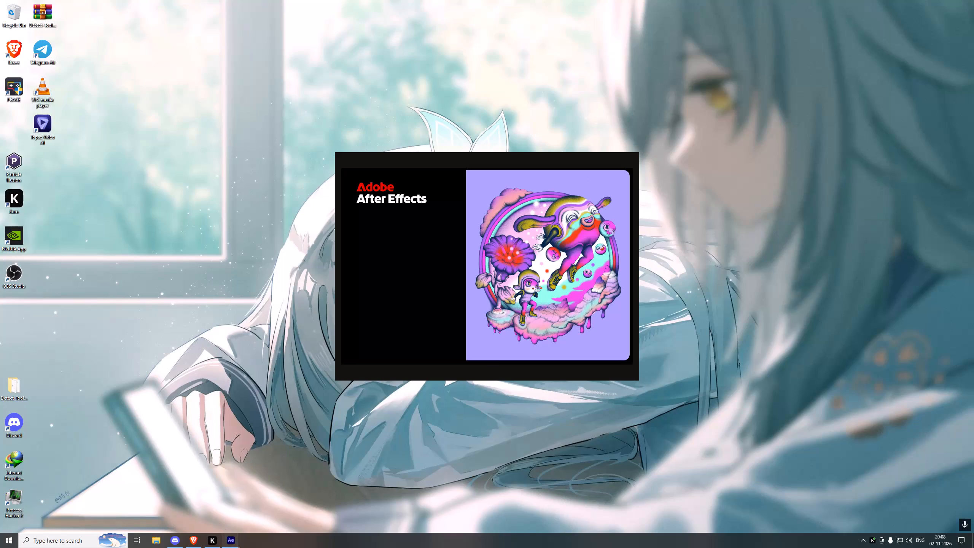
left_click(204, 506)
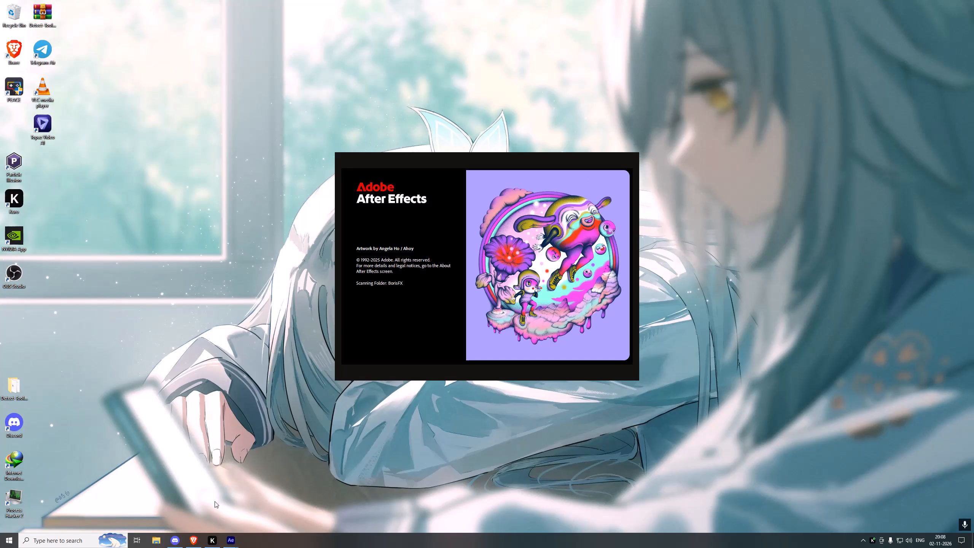
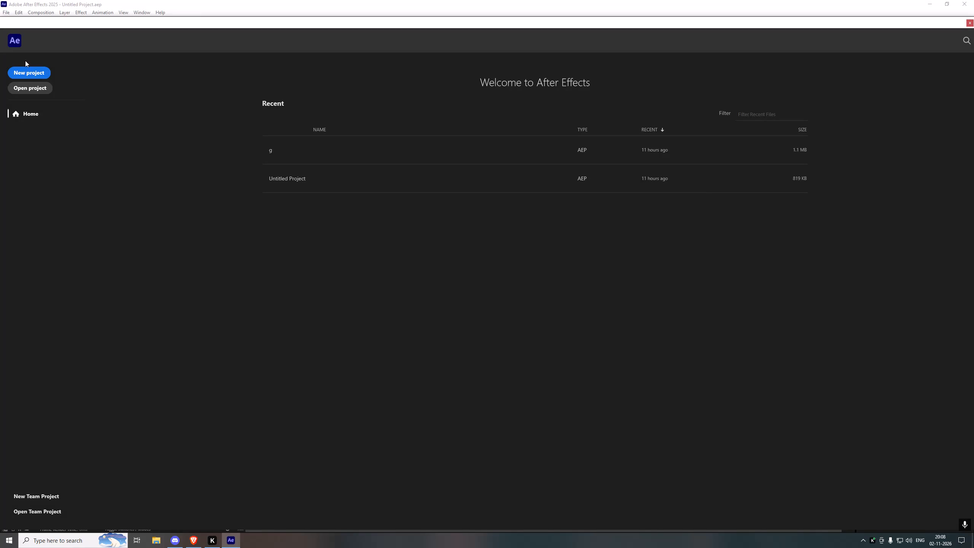
Start a new, empty After Effects project.
left_click(33, 66)
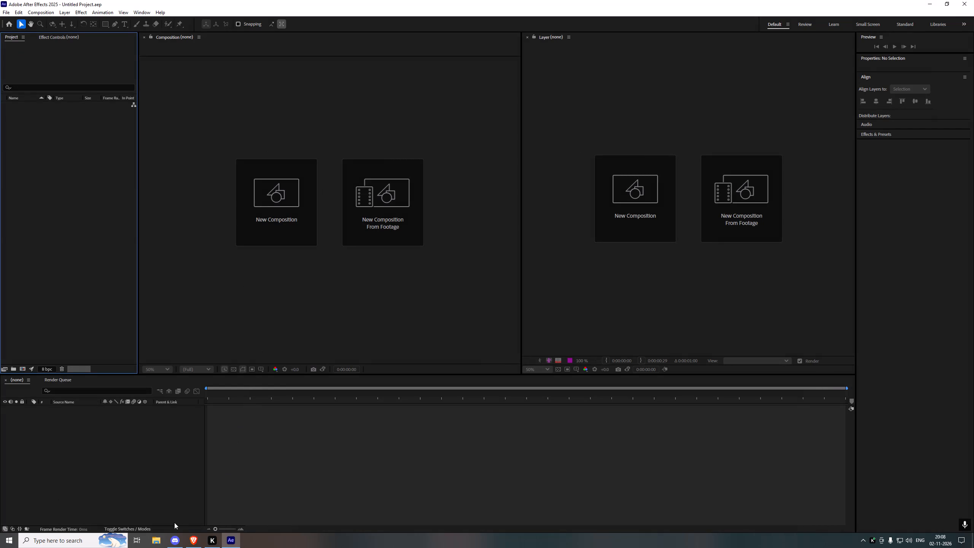
Import the video BlueStacks 2026.11.02 - 20.01.34.08yyy_prob3 from folder E on New Volume (D:) into the After Effects project using File Explorer.
left_click(159, 535)
scroll(458, 319, "down", 2)
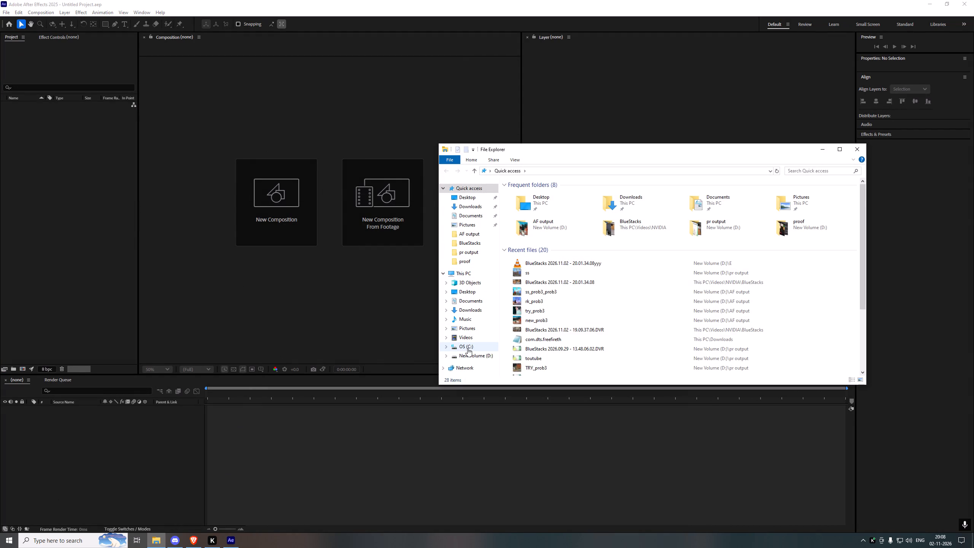
left_click(469, 354)
double_click(555, 207)
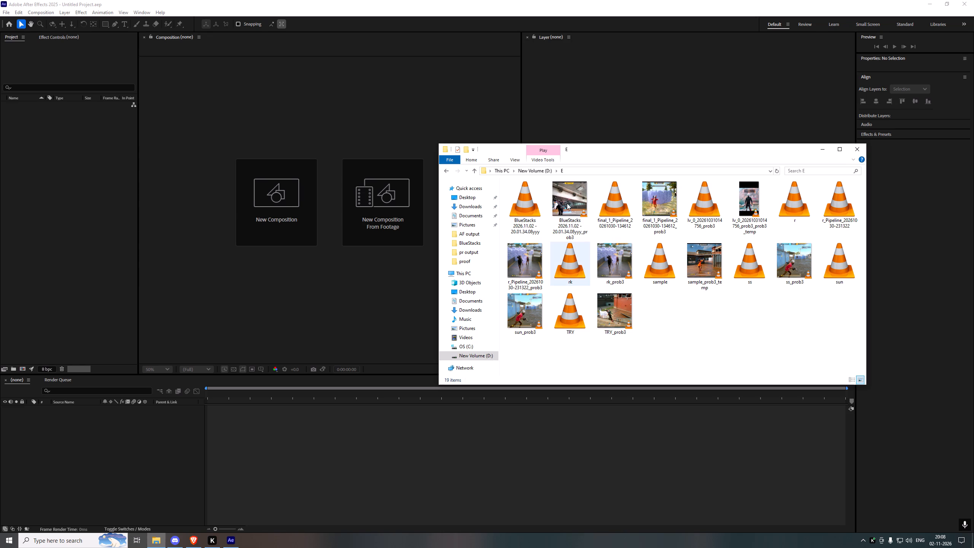
left_click_drag(567, 203, 72, 161)
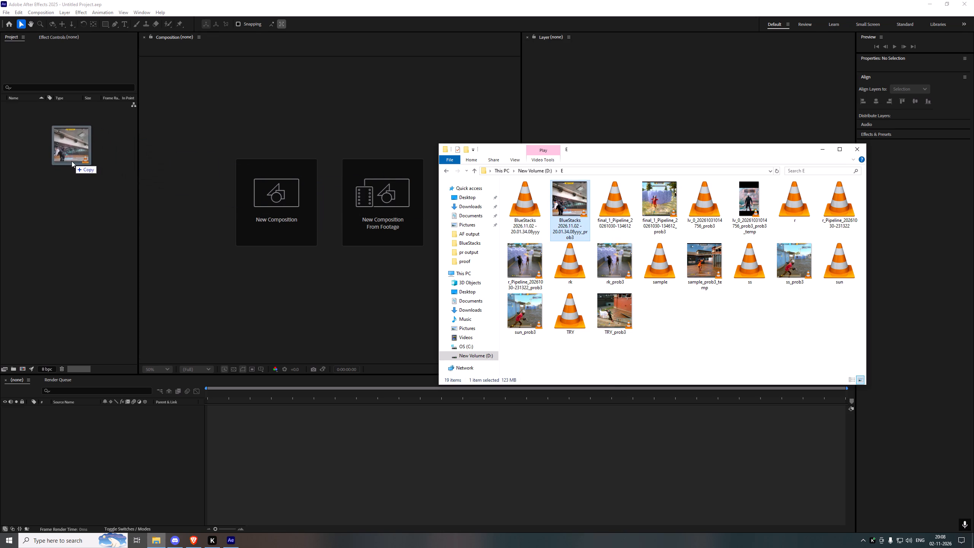
left_click_drag(72, 161, 67, 160)
left_click(81, 197)
Create a new composition from the imported BlueStacks _prob3 footage.
left_click_drag(34, 103, 280, 190)
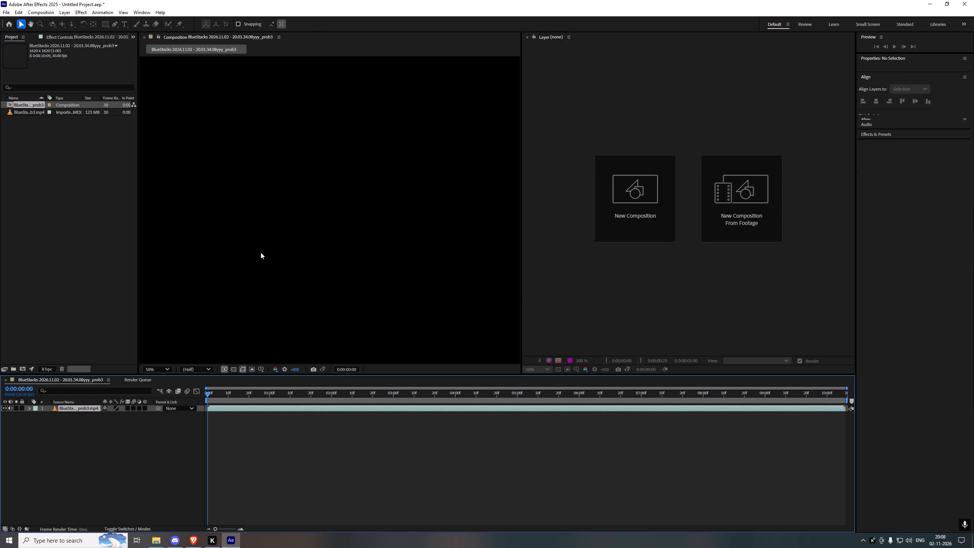
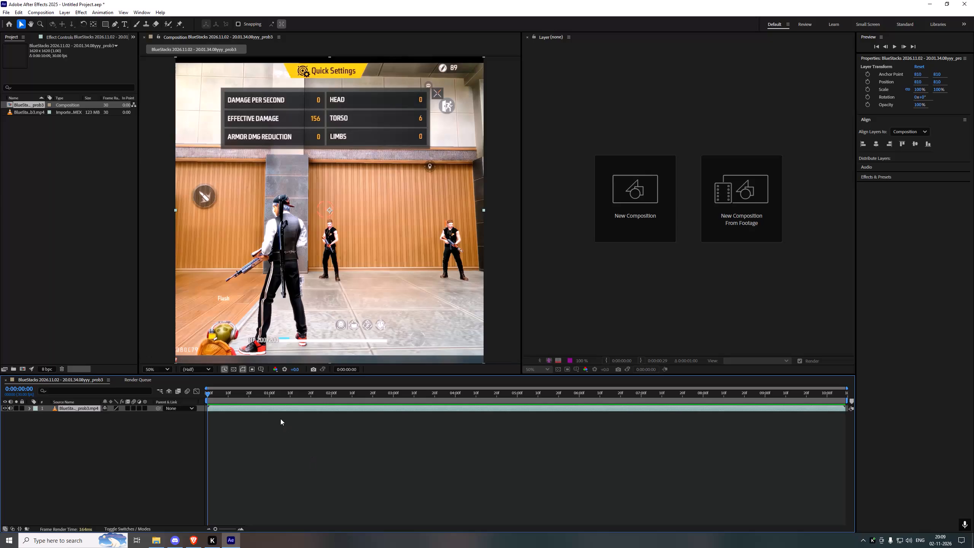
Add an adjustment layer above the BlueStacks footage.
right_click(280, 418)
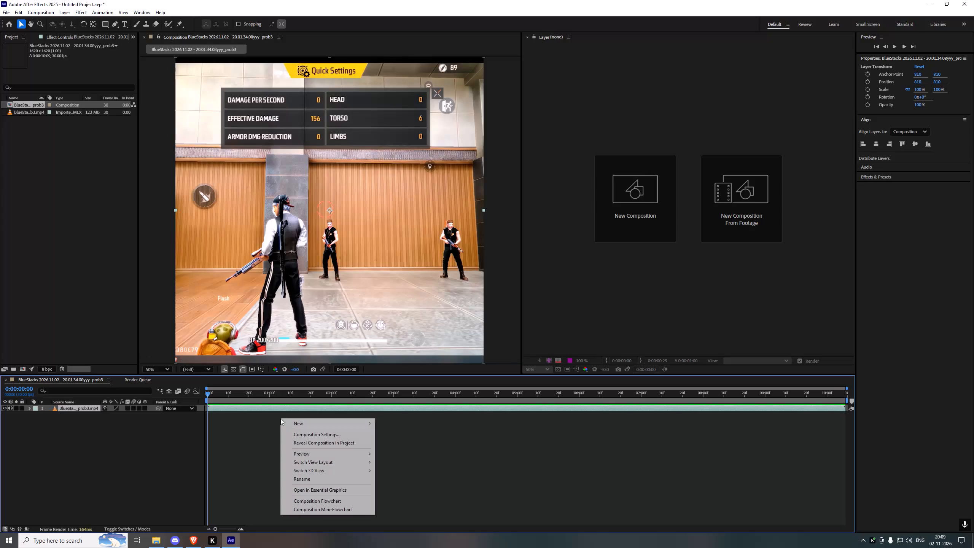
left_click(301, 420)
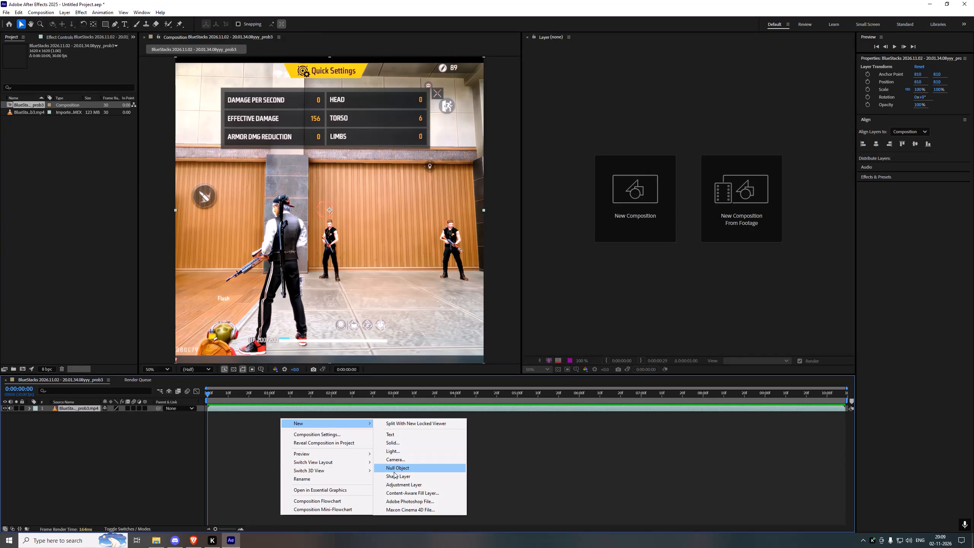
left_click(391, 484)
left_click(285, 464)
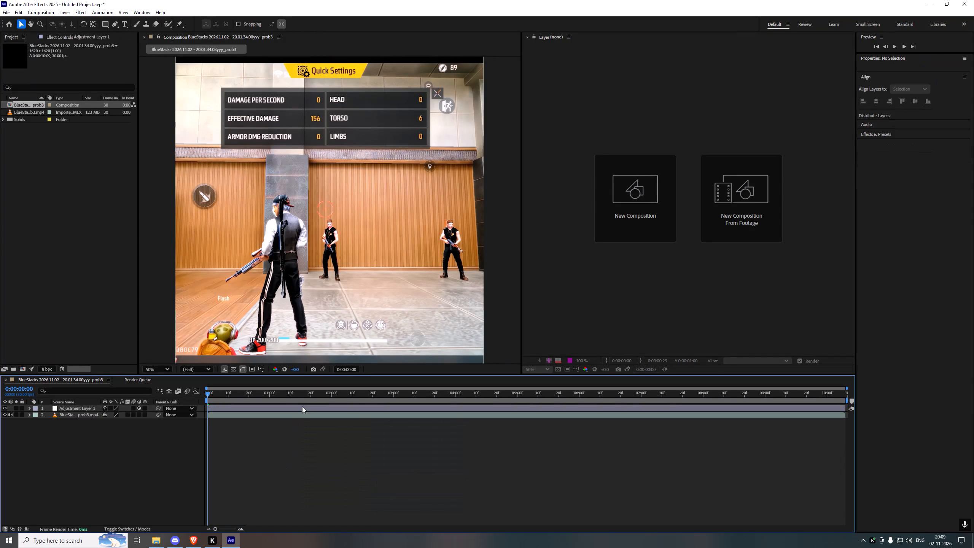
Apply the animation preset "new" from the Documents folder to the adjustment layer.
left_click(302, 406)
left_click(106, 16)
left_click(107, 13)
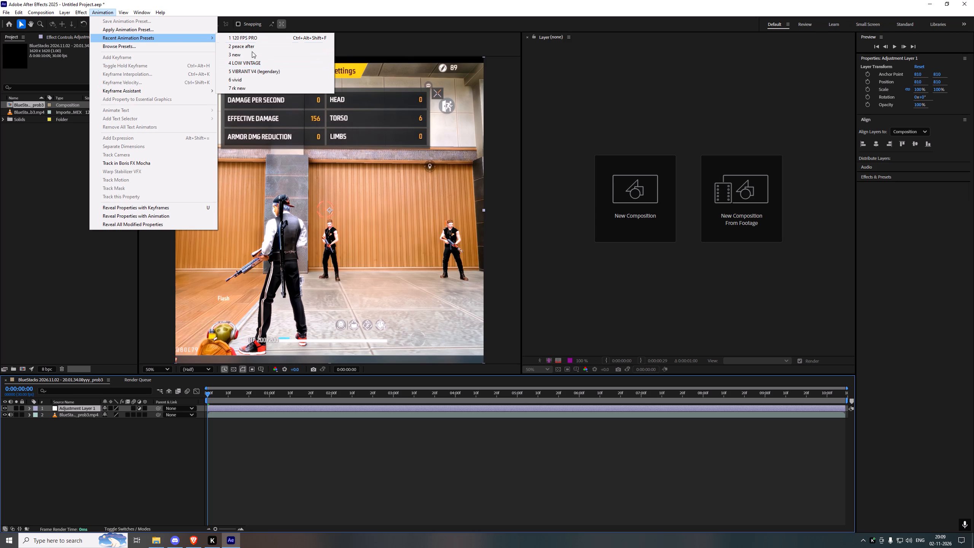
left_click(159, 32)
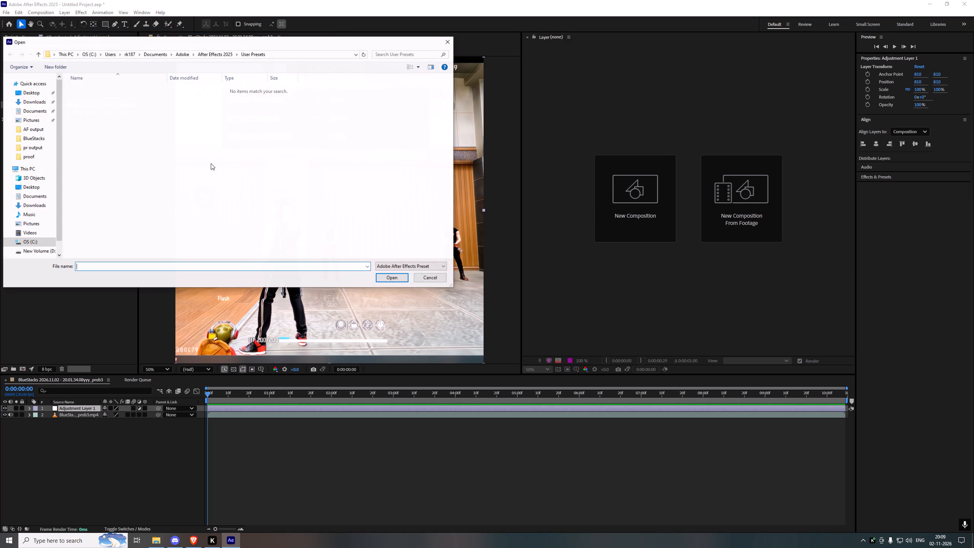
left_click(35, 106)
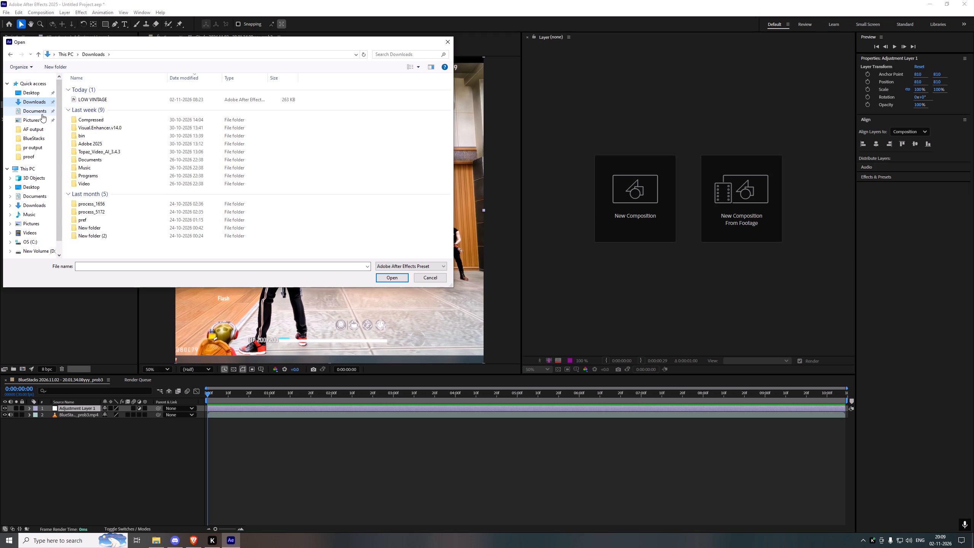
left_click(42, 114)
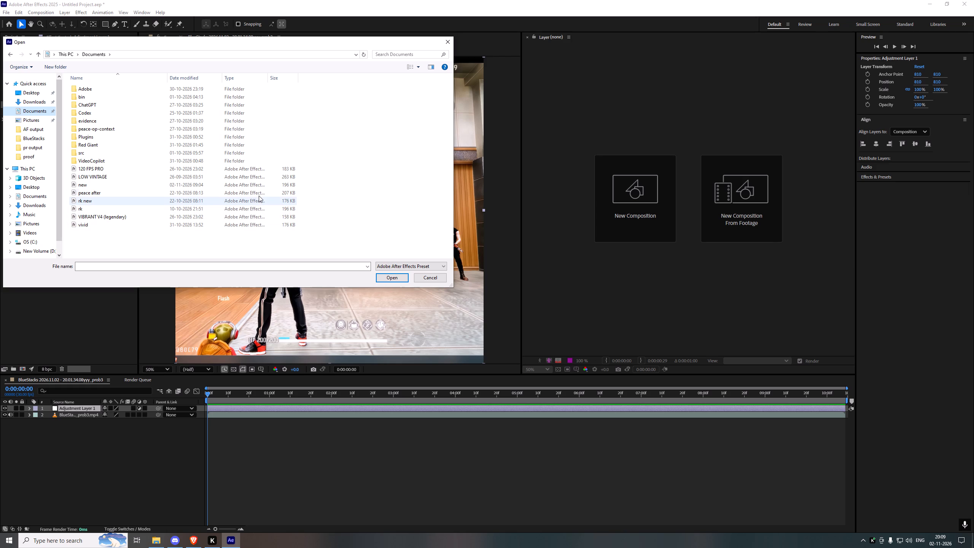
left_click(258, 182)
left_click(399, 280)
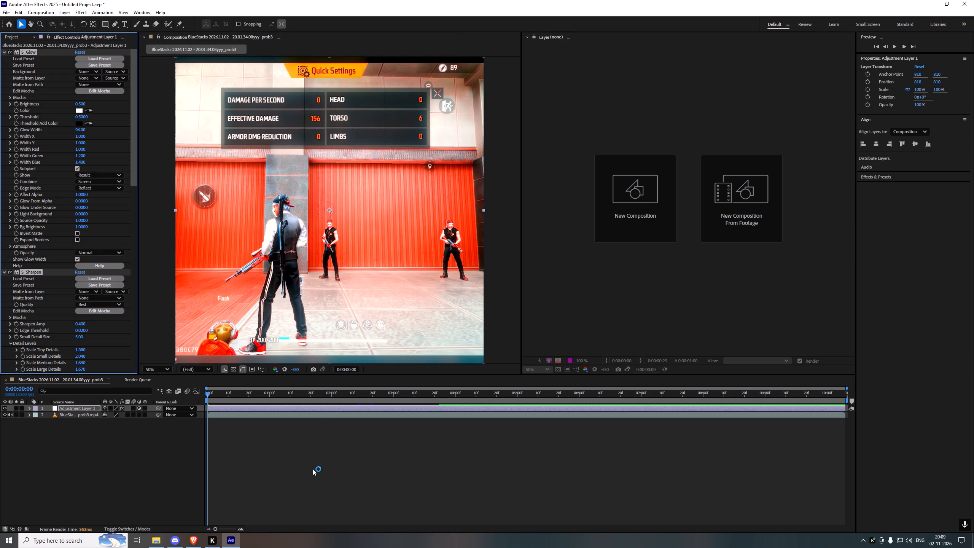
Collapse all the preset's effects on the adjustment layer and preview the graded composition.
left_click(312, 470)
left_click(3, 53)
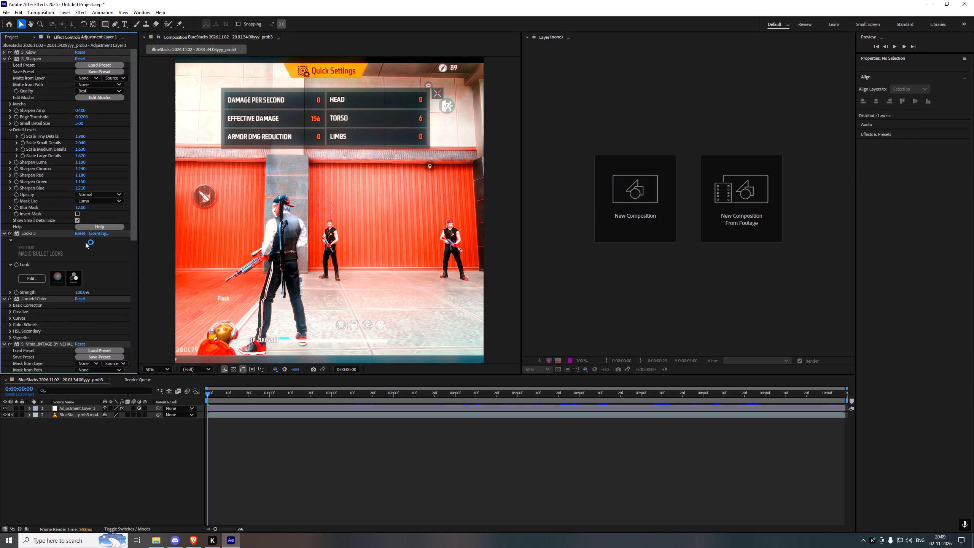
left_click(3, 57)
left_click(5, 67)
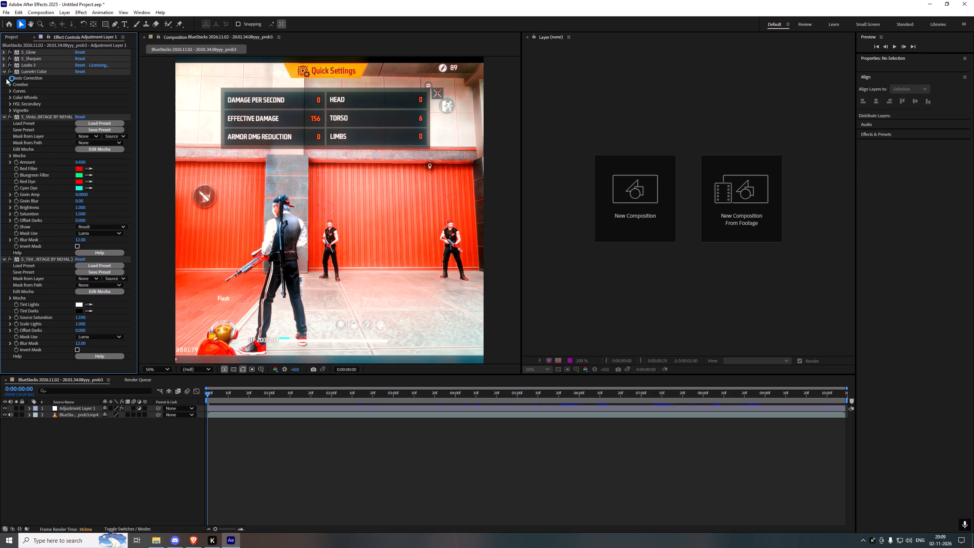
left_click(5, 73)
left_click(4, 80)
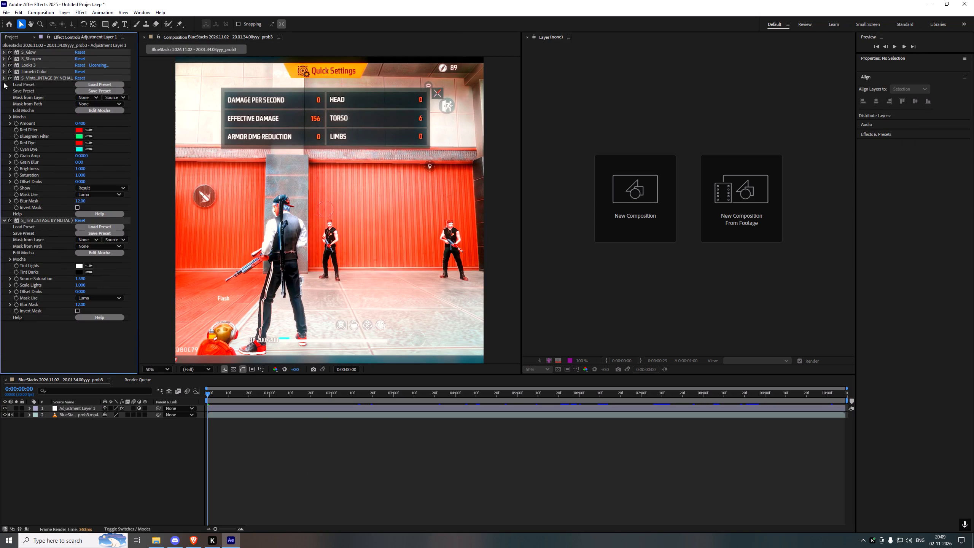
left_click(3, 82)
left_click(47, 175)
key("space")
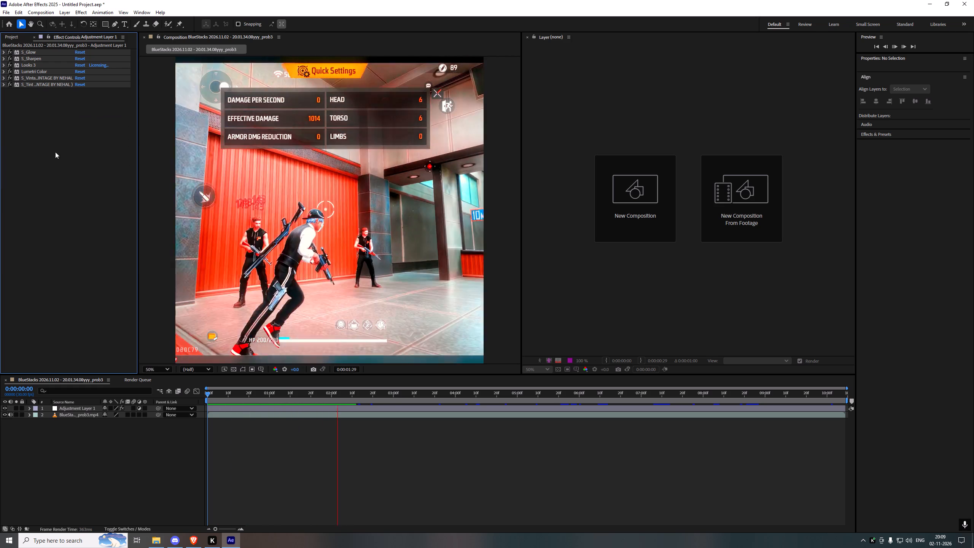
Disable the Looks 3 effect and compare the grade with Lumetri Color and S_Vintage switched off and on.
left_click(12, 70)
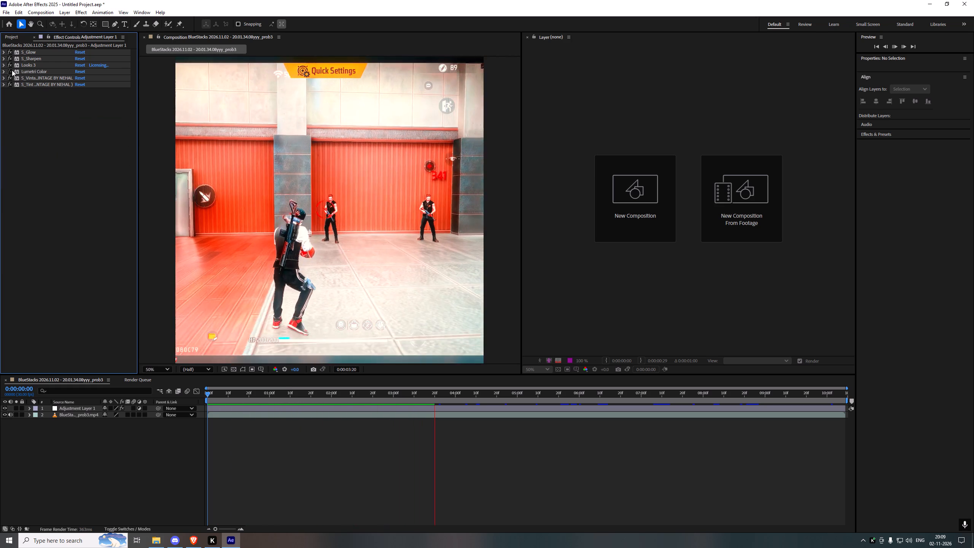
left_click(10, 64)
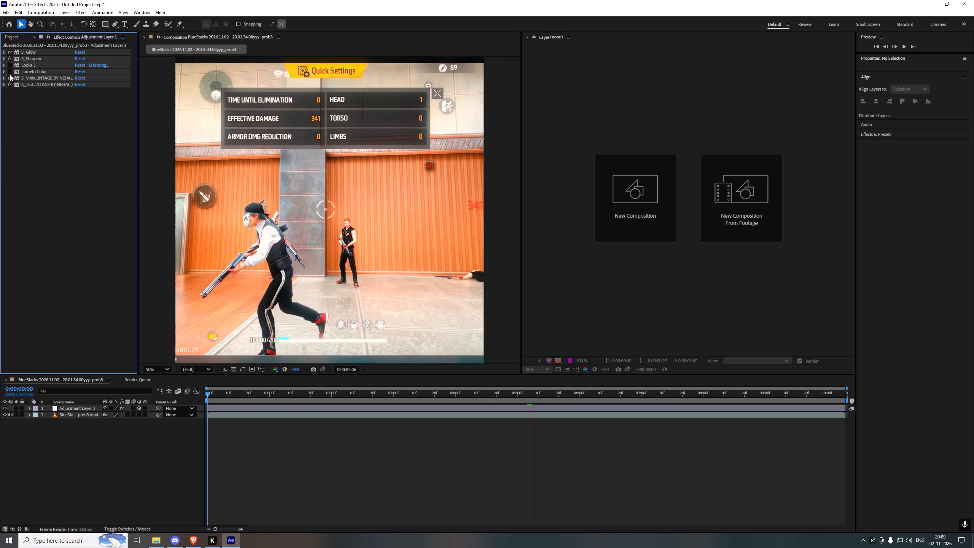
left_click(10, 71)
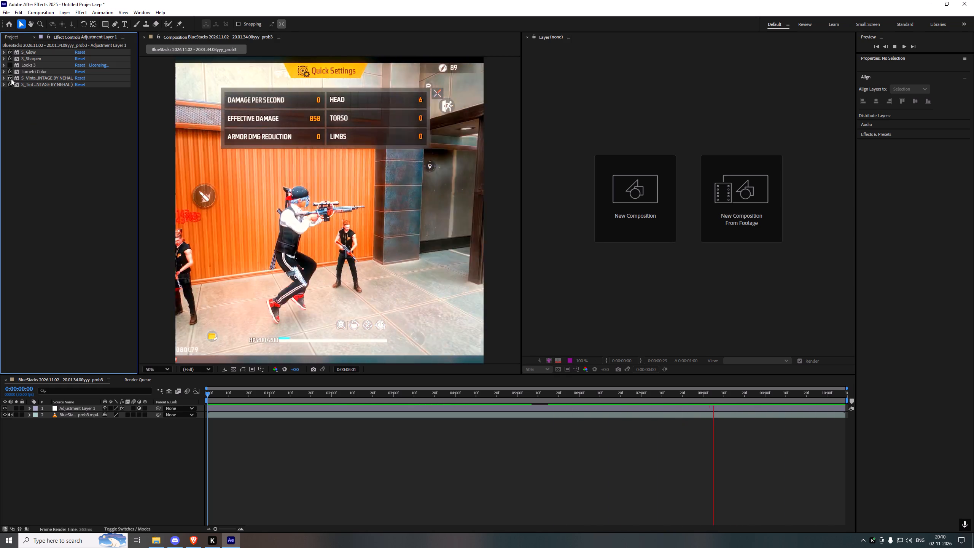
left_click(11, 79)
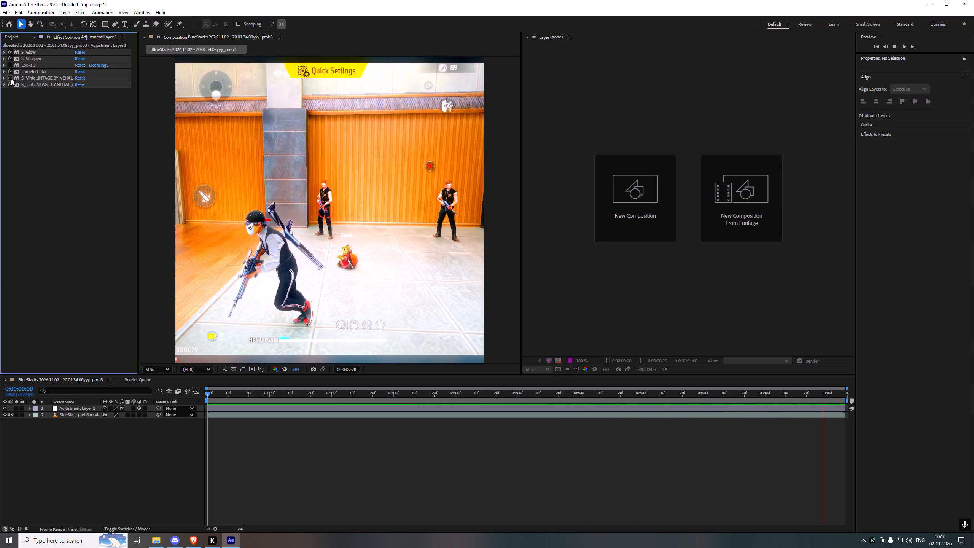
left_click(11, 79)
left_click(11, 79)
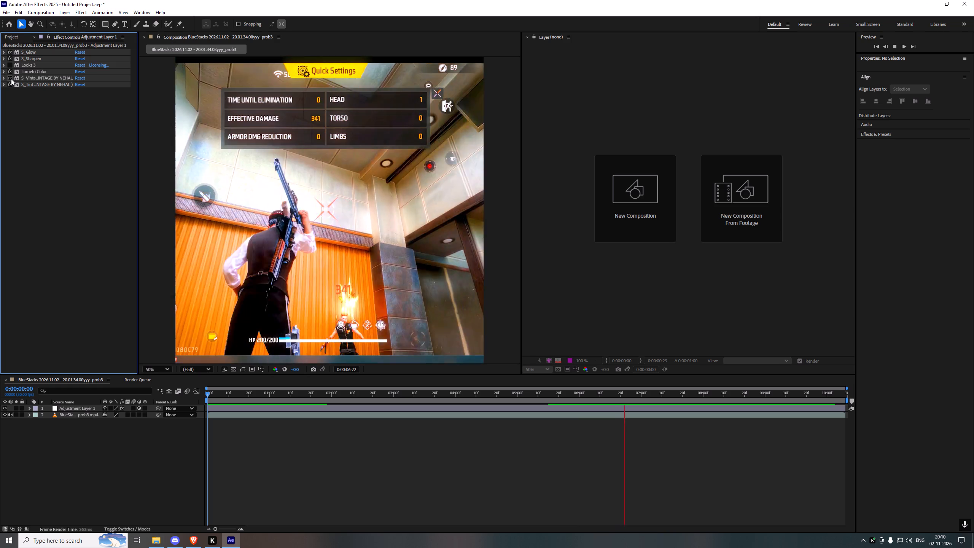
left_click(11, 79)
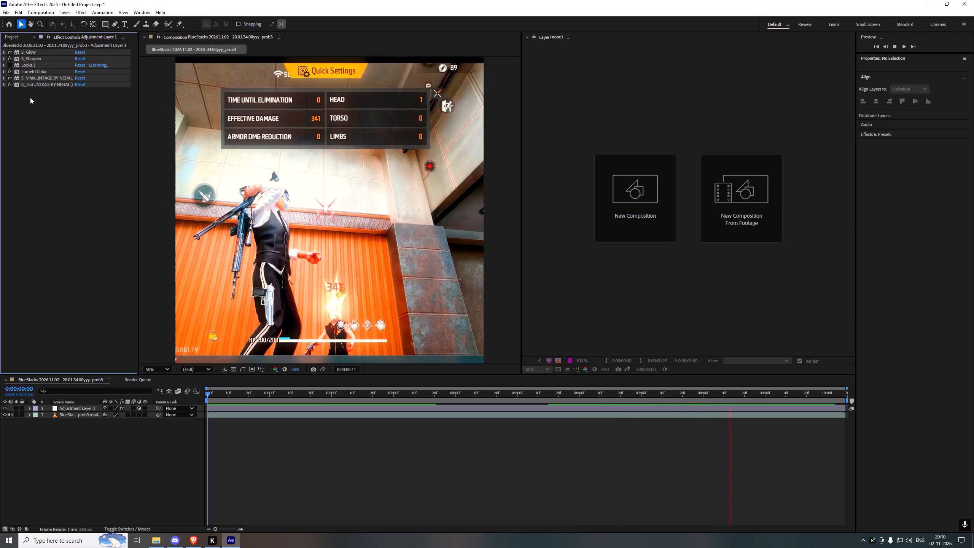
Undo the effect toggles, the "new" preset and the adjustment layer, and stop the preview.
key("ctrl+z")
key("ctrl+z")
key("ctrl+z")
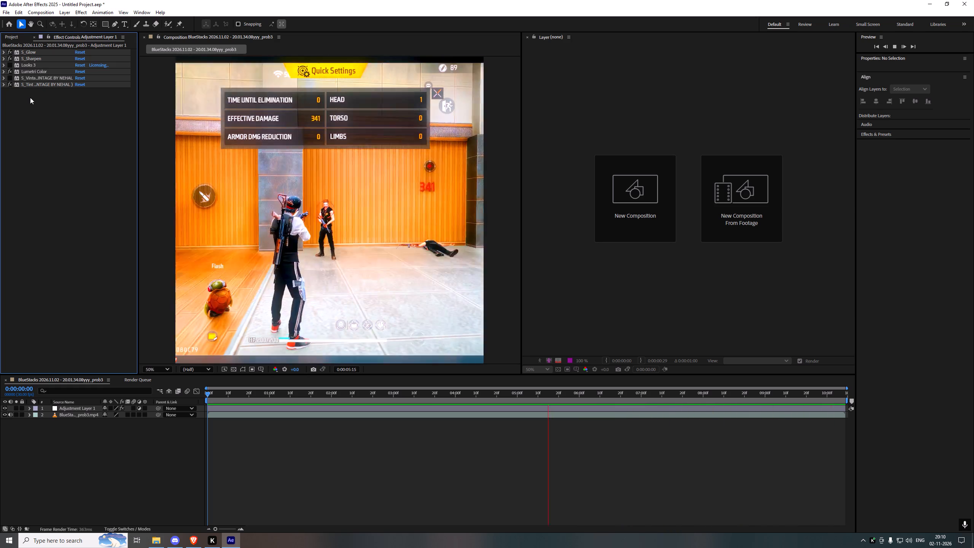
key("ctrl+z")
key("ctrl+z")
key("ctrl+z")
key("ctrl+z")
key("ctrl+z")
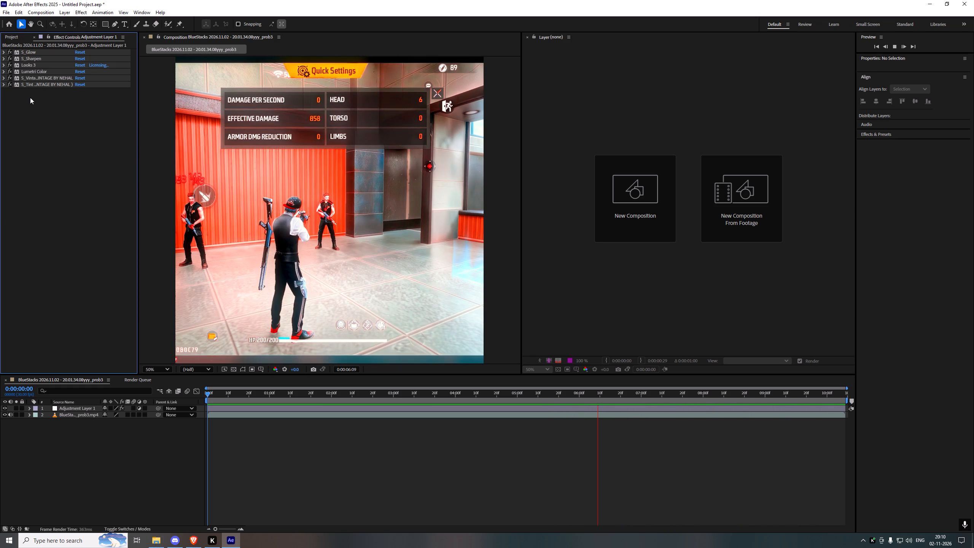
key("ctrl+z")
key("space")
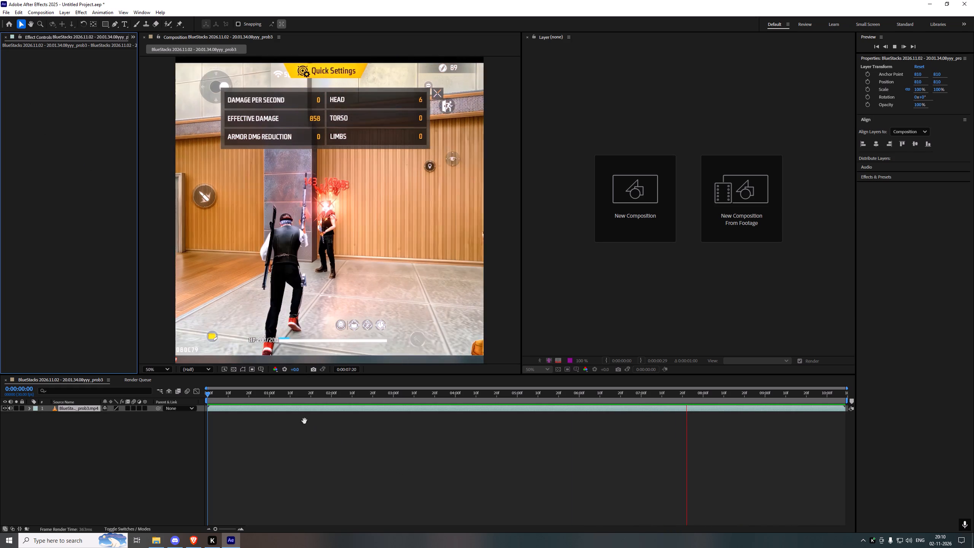
Add a new adjustment layer above the BlueStacks footage.
right_click(302, 417)
left_click(313, 426)
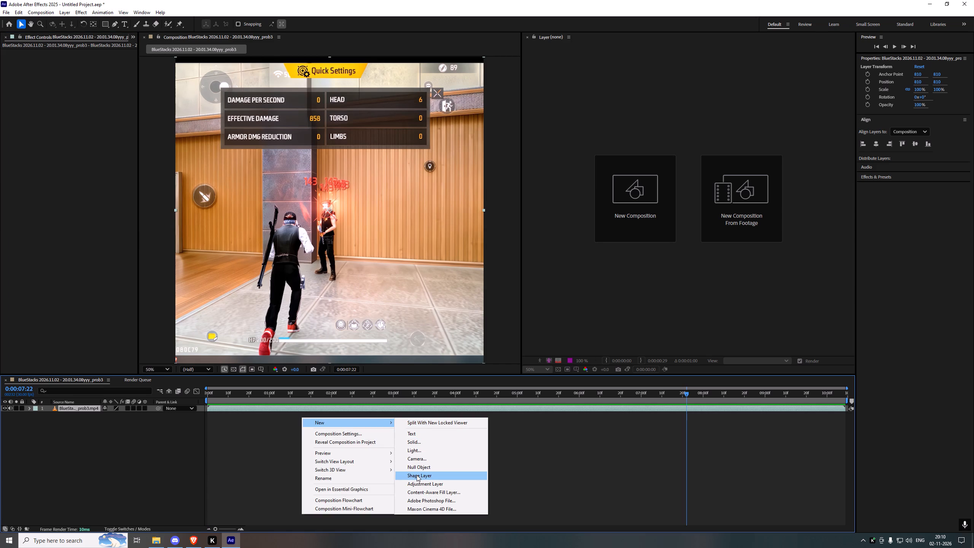
left_click(417, 481)
left_click(328, 446)
Apply the recent animation preset "rk new" to the adjustment layer, collapse its effects and preview the result.
double_click(290, 413)
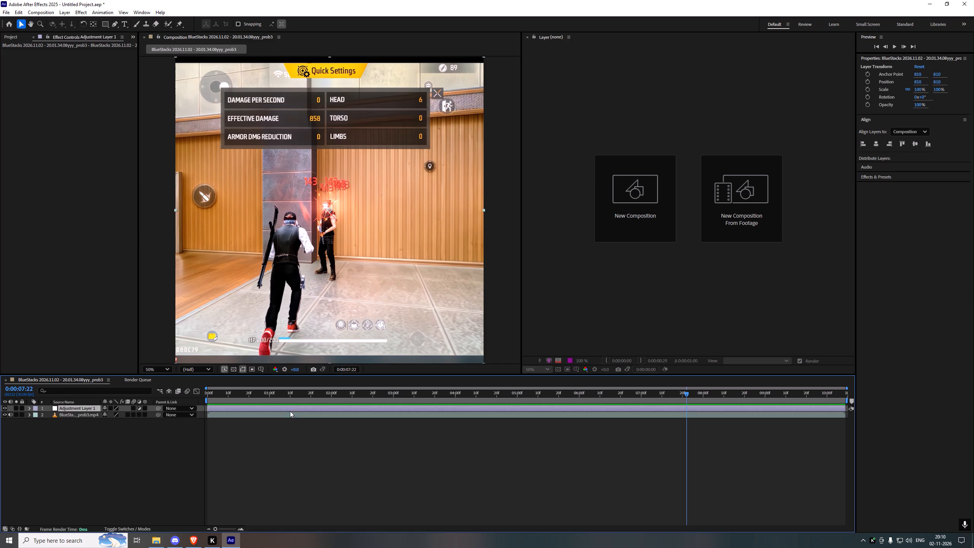
left_click(99, 14)
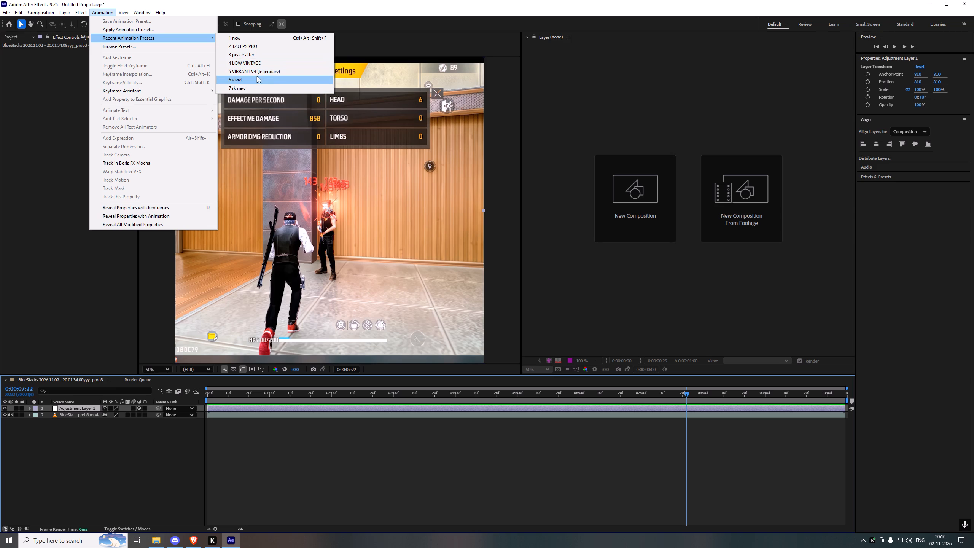
left_click(252, 88)
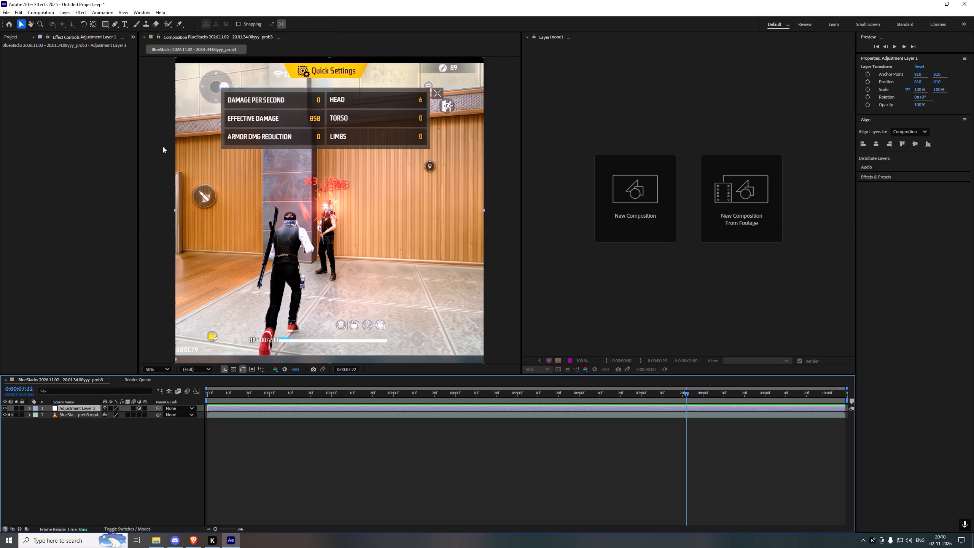
left_click(3, 48)
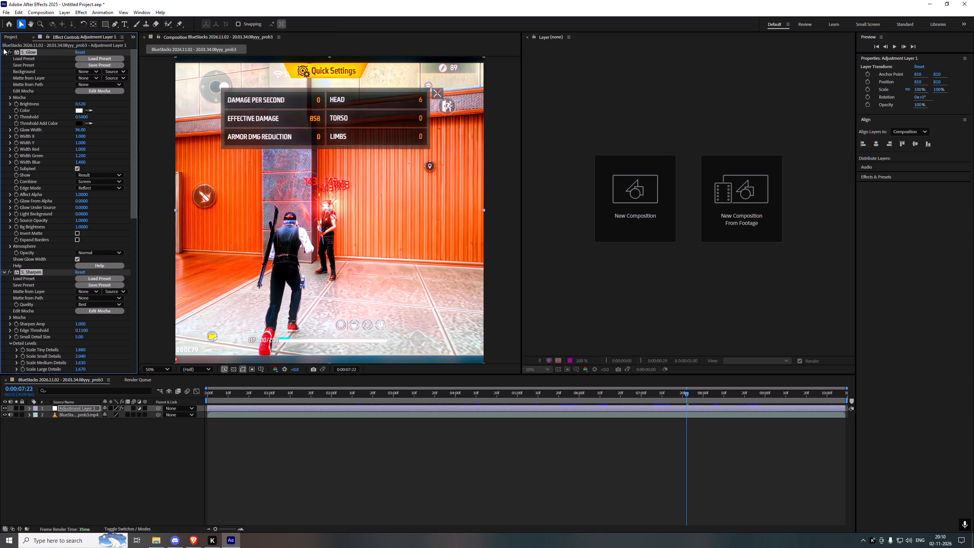
left_click(3, 51)
key("space")
left_click(70, 181)
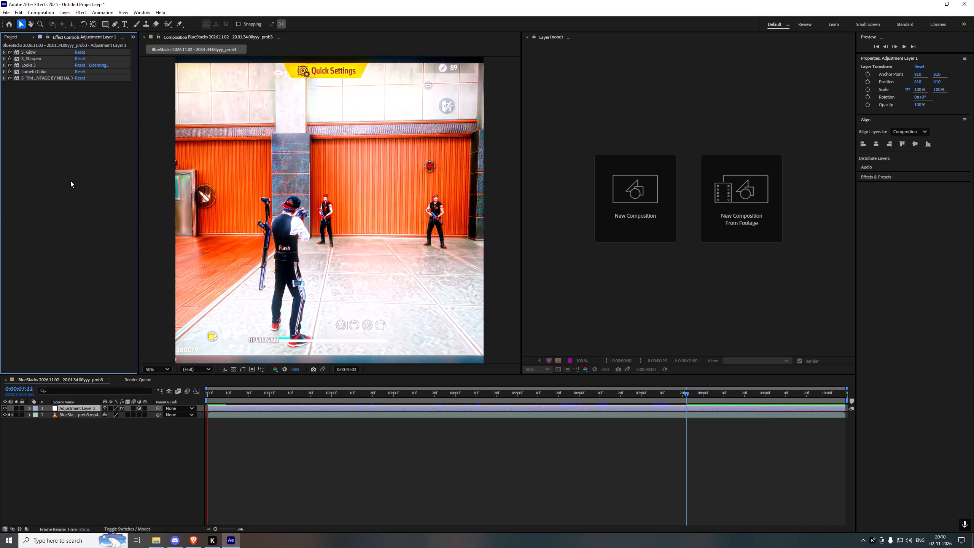
key("space")
Set the S_Tint effect's Source Saturation to about 1.35 and check it in a short preview.
left_click(4, 76)
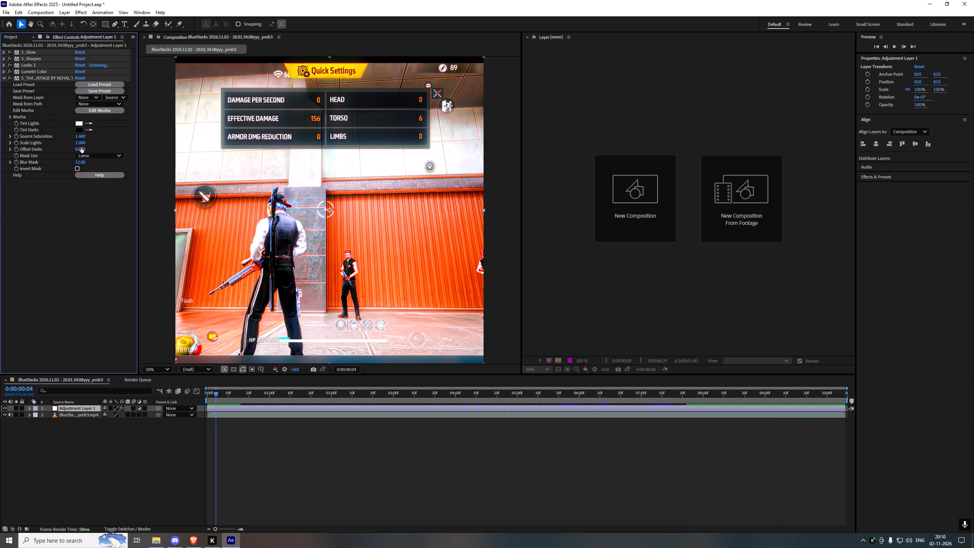
left_click_drag(84, 136, 81, 136)
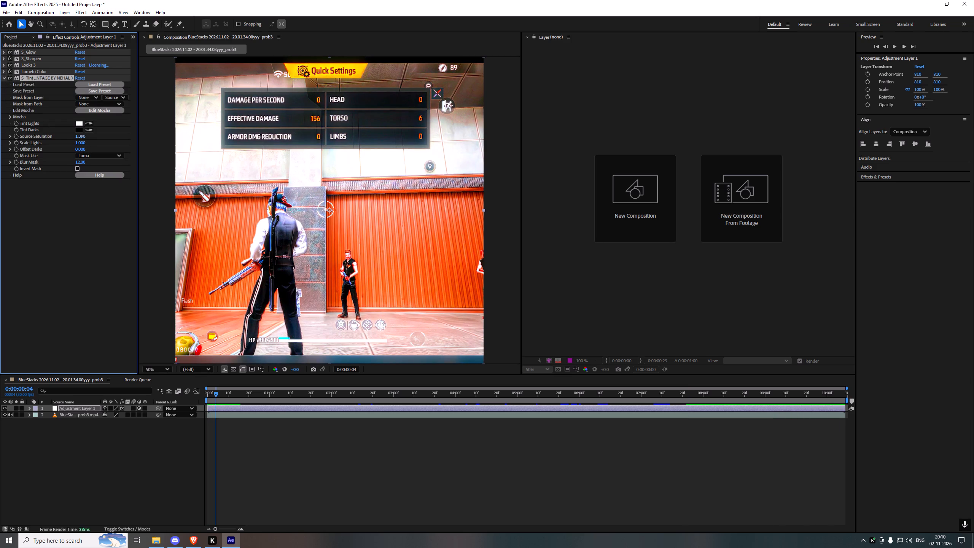
left_click_drag(81, 136, 80, 136)
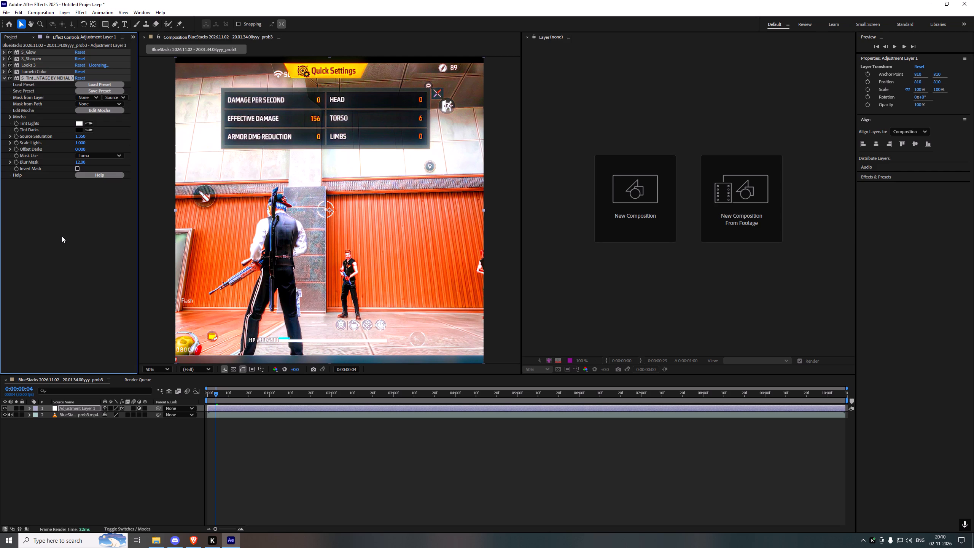
left_click(62, 236)
key("space")
key("space")
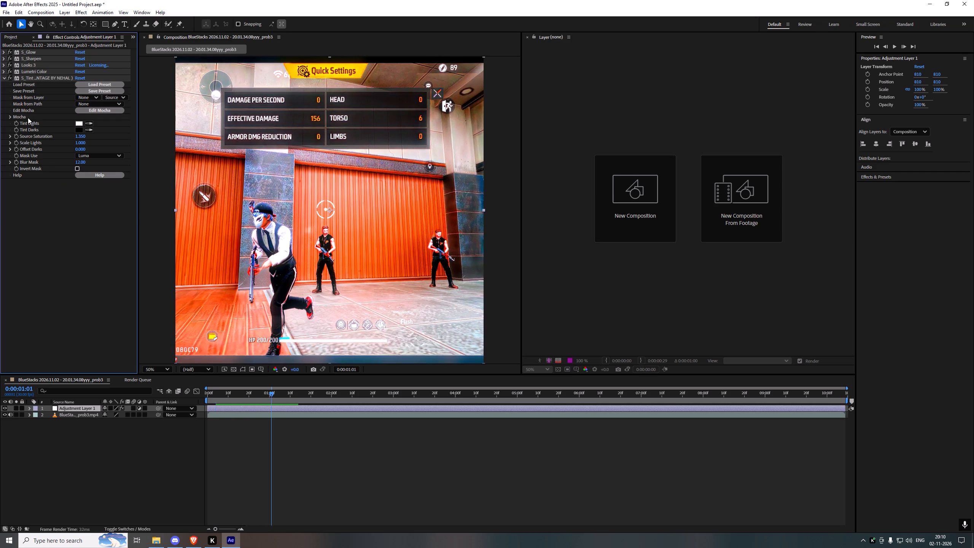
left_click(3, 76)
Apply the recent animation preset LOW VINTAGE to the same adjustment layer.
left_click(106, 15)
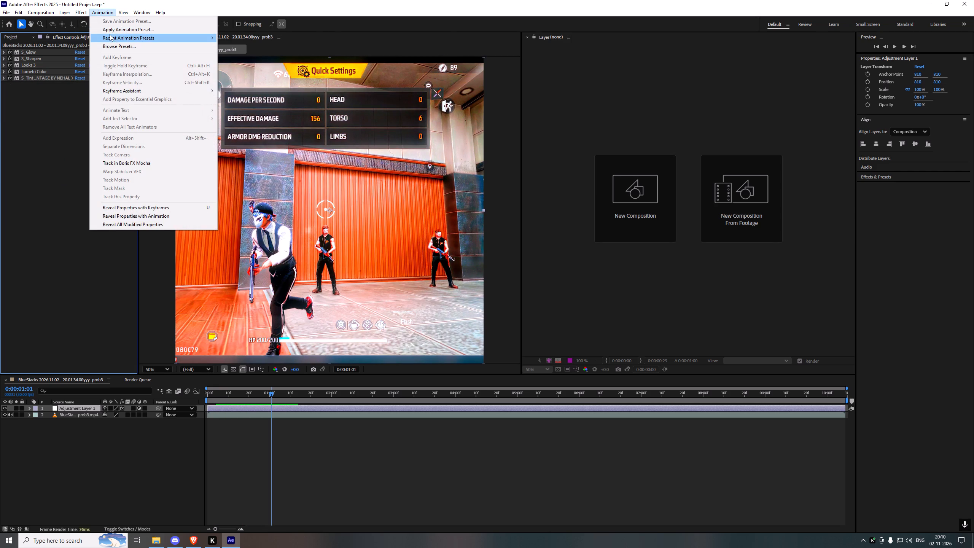
left_click(247, 69)
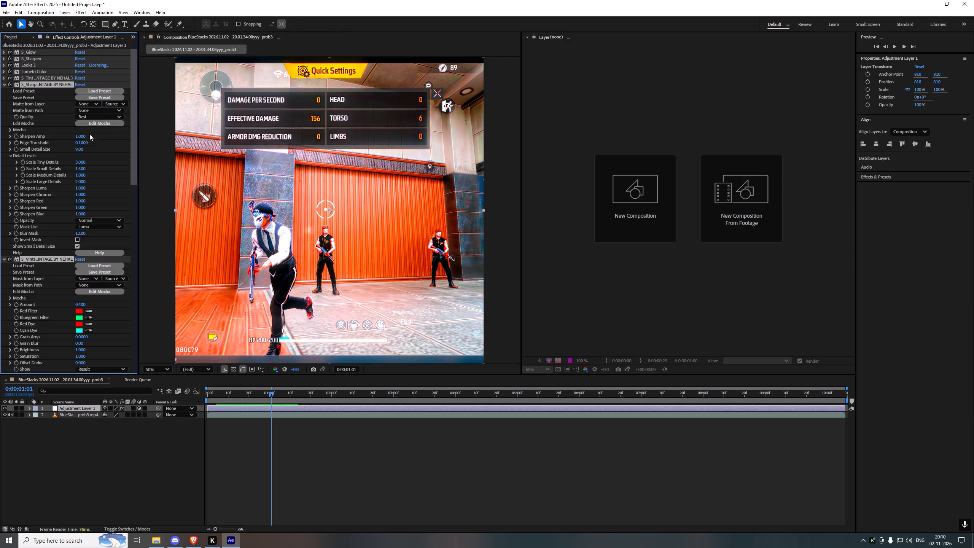
Collapse the newly added effects and disable the second S_Sharpen, S_Vintage, second S_Tint and S_Shake, keeping only RSMB Pro enabled.
left_click(0, 84)
left_click(2, 85)
left_click(8, 85)
left_click(7, 155)
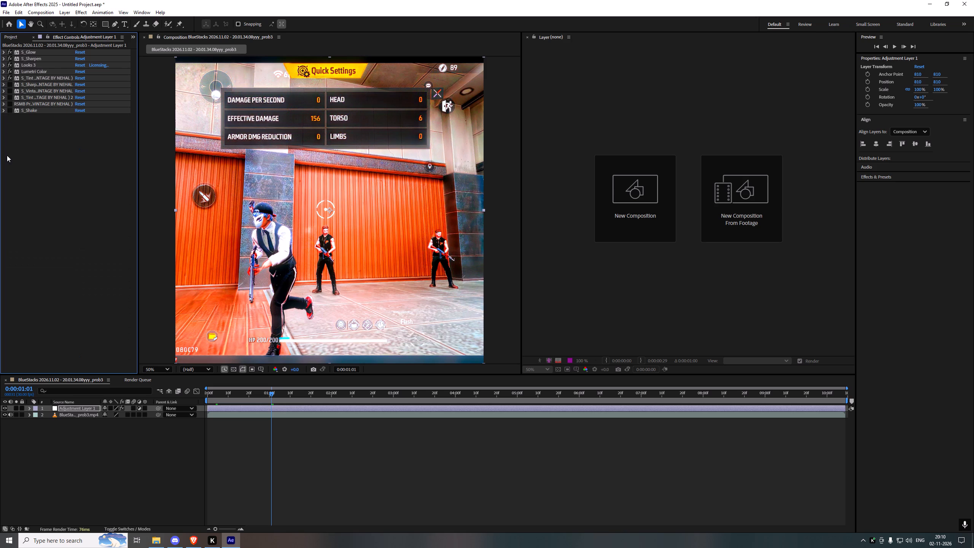
left_click(11, 105)
Preview the motion blur and colour grade from the start of the composition.
key("space")
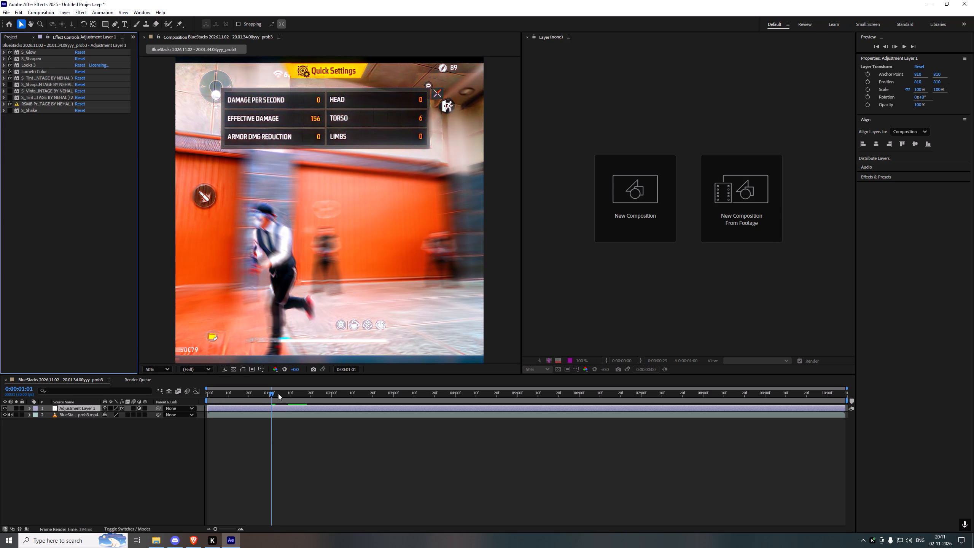
left_click_drag(273, 386, 165, 379)
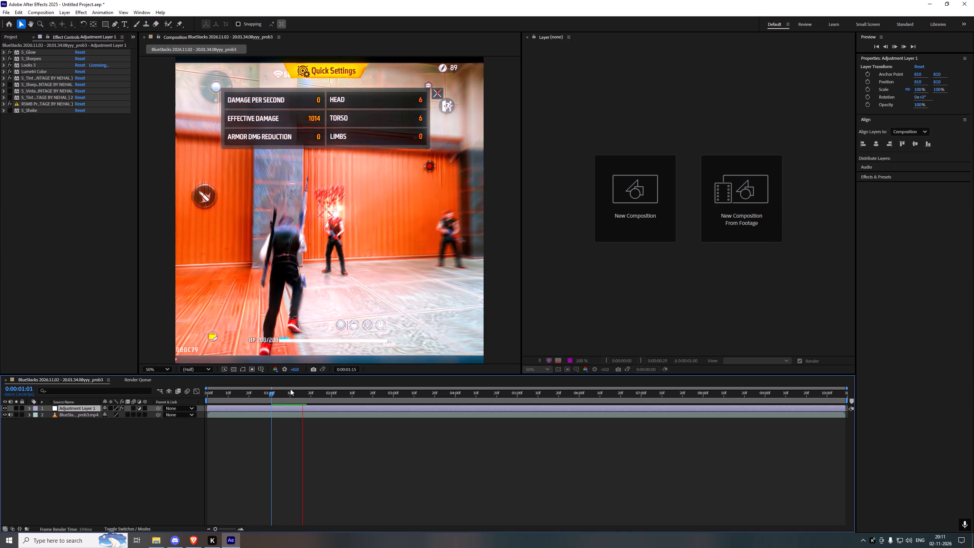
left_click_drag(270, 392, 149, 393)
key("space")
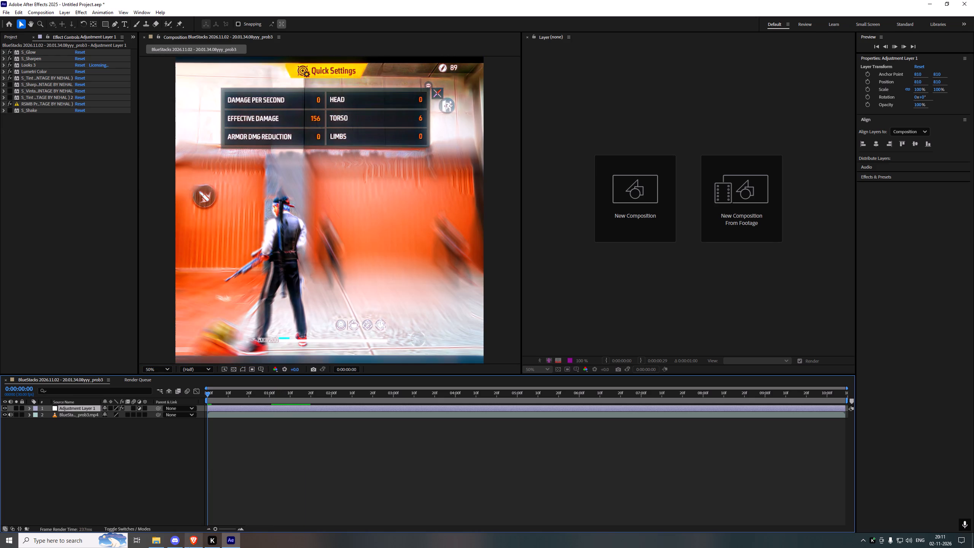
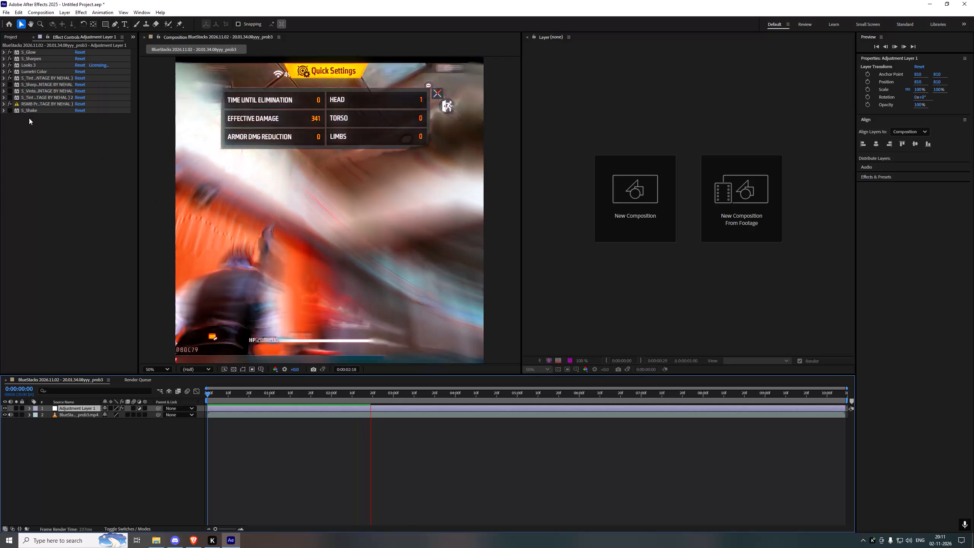
Disable RSMB Pro and re-enable the second S_Tint on the adjustment layer, ending the running preview.
left_click(10, 102)
left_click(10, 98)
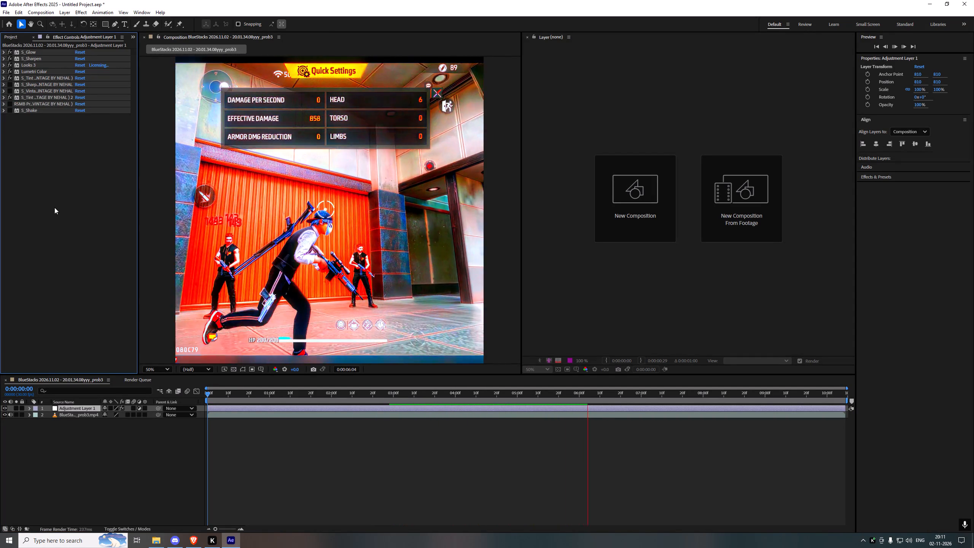
key("space")
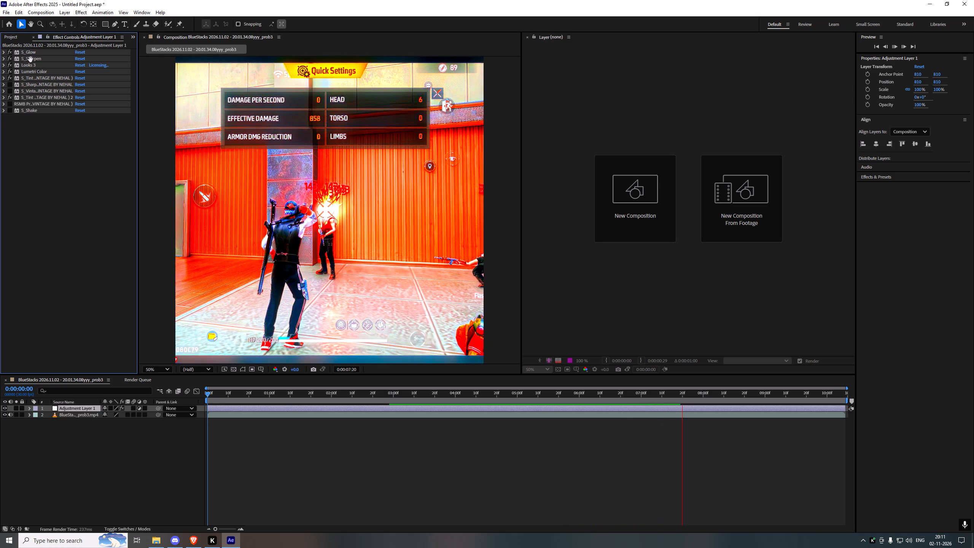
Compare the grade with Looks 3 off and on, and look through the Looks 3 and Lumetri Color settings.
left_click(10, 64)
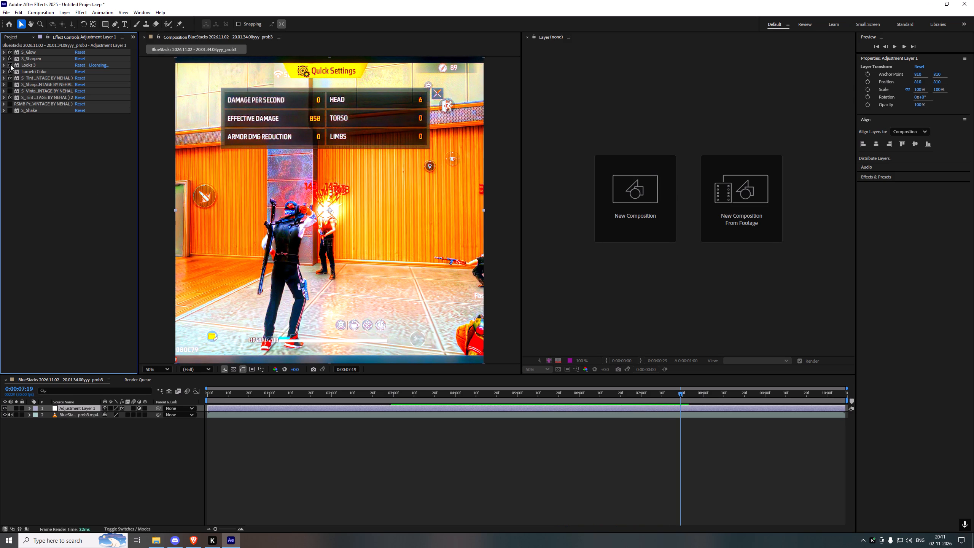
left_click(10, 64)
left_click(1, 66)
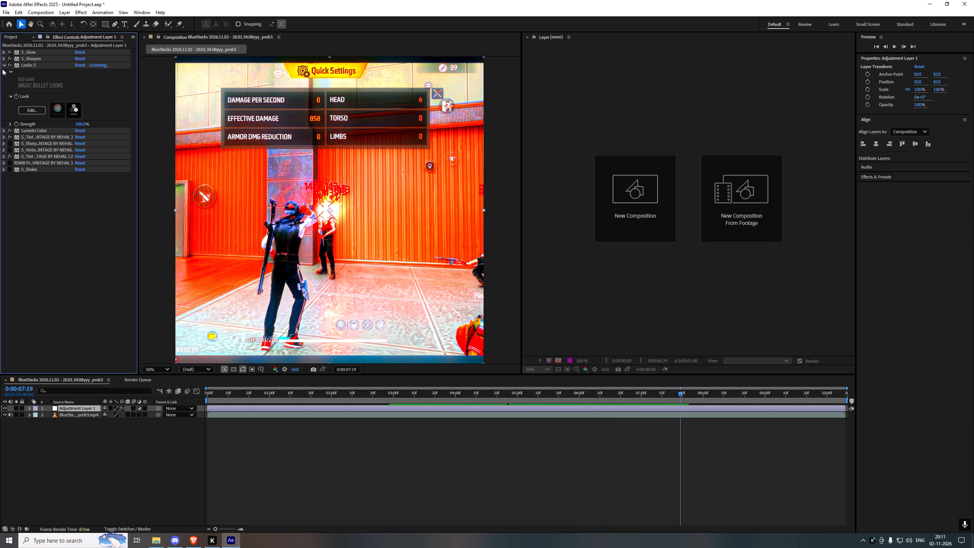
left_click(10, 94)
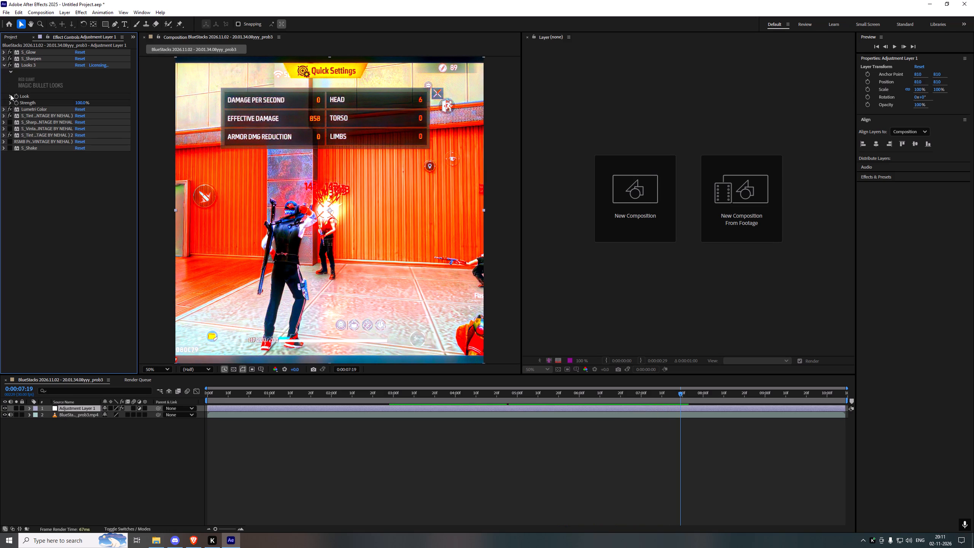
left_click(10, 94)
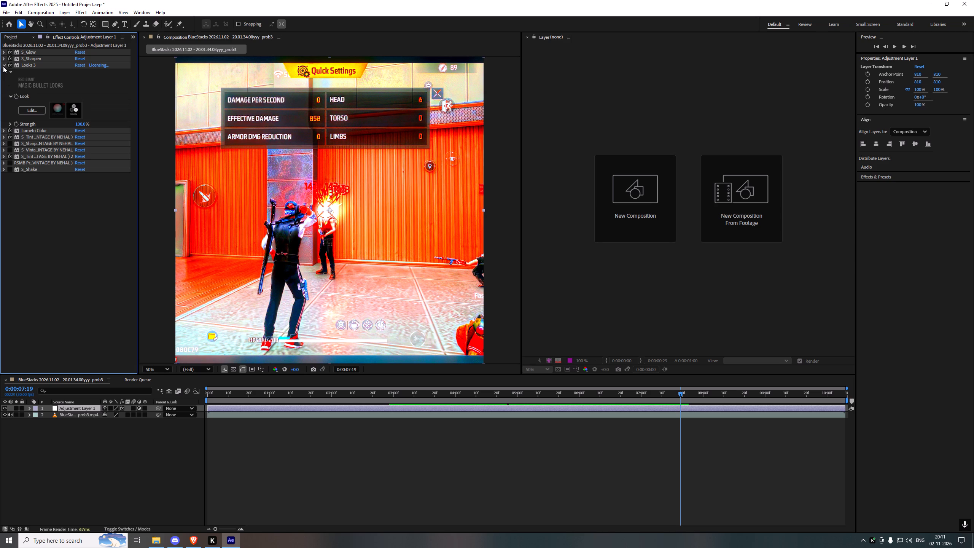
left_click(3, 66)
left_click(5, 69)
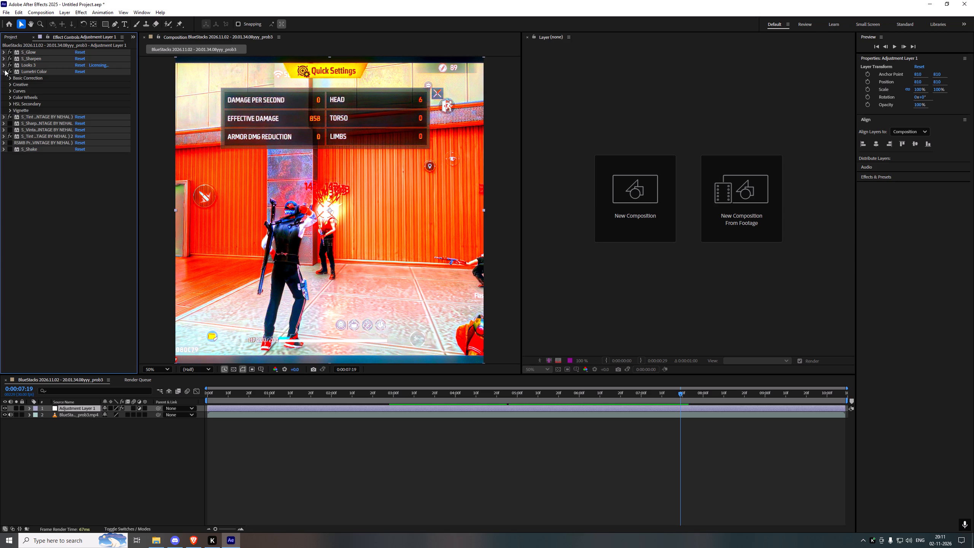
left_click(2, 73)
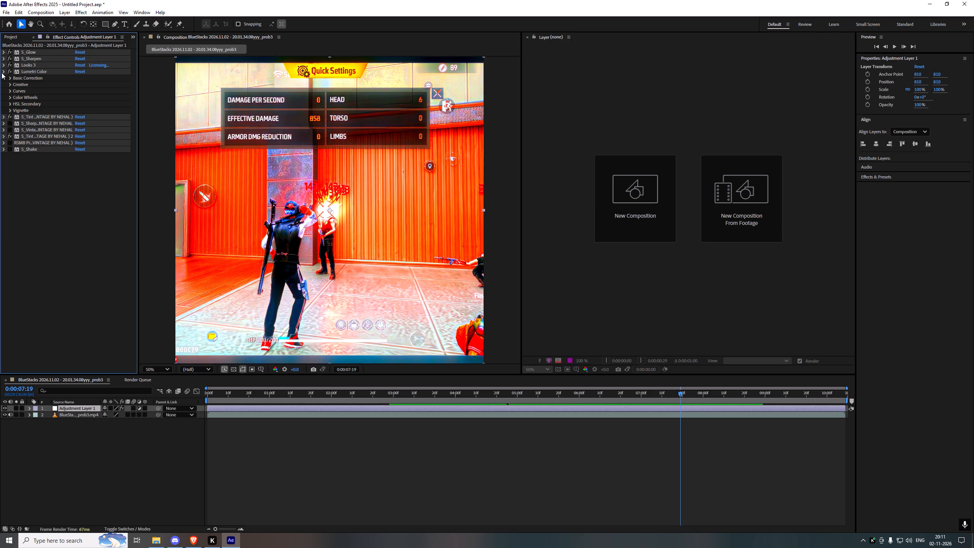
Set the Looks 3 Strength to about 83%, first previewing it at 75%.
left_click(3, 64)
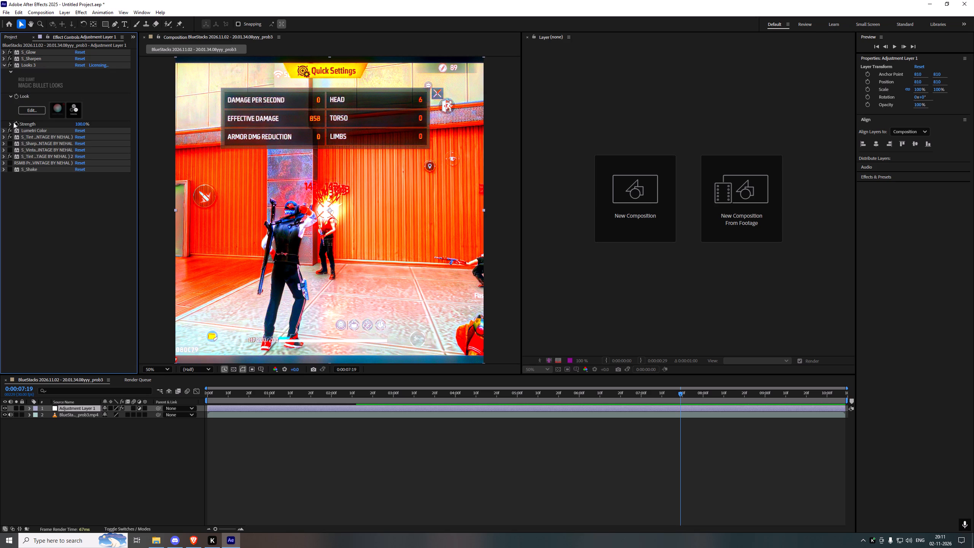
left_click_drag(82, 124, 67, 124)
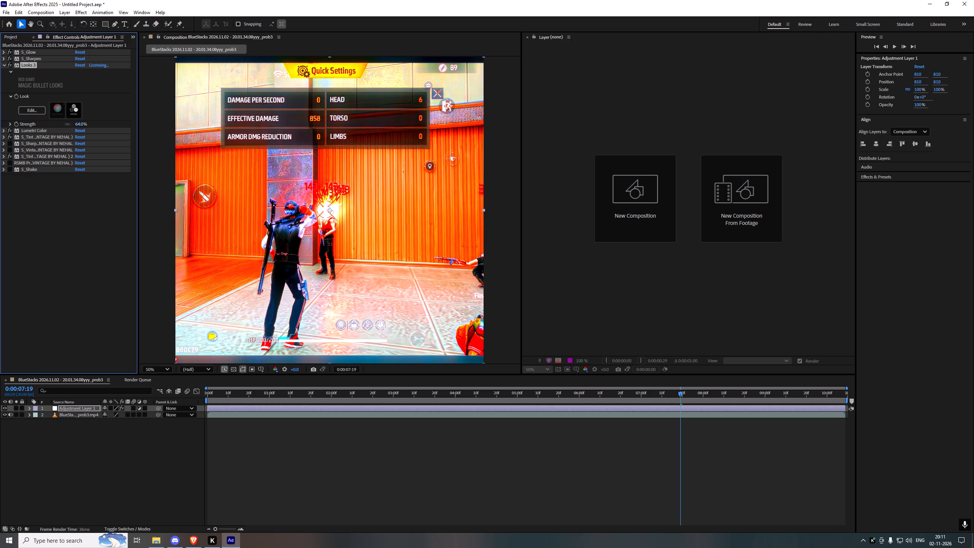
left_click_drag(67, 124, 72, 124)
key("space")
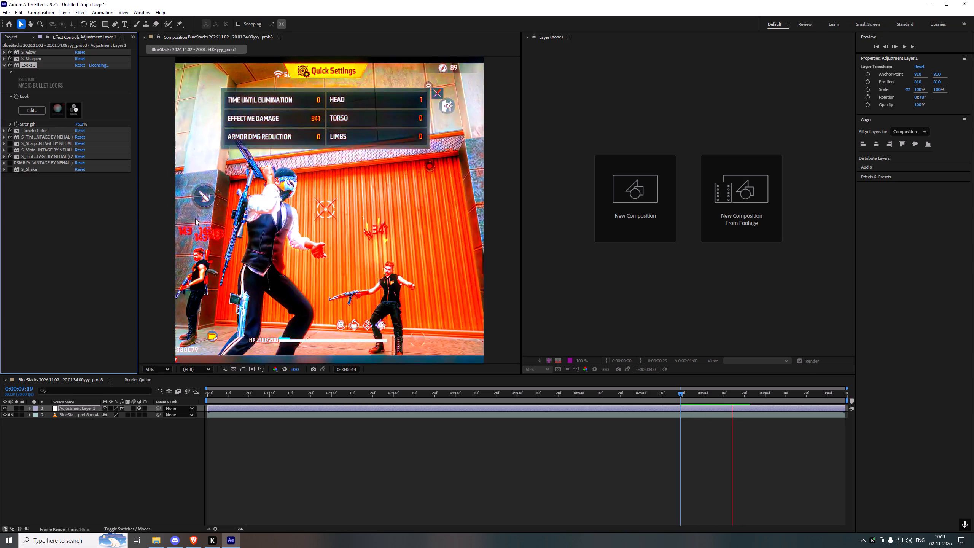
key("space")
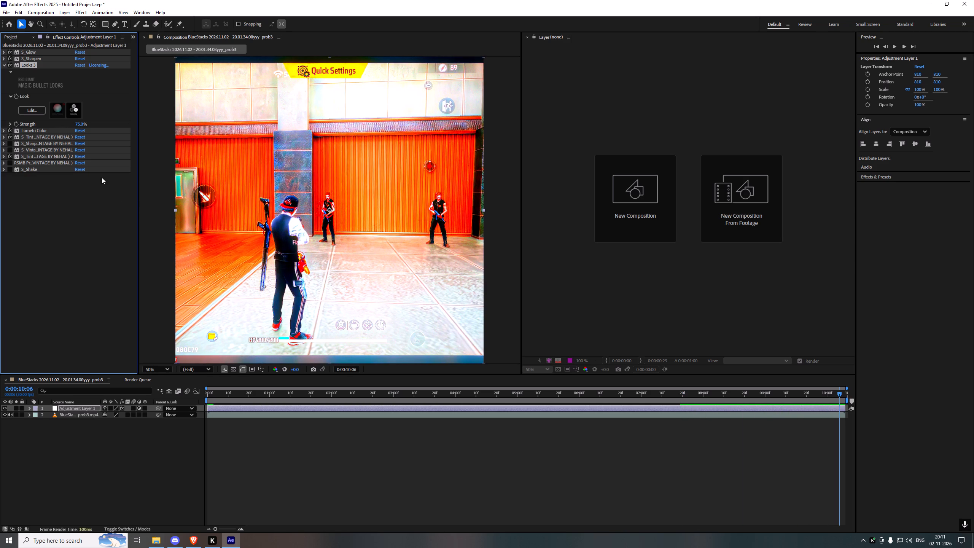
left_click_drag(78, 124, 83, 124)
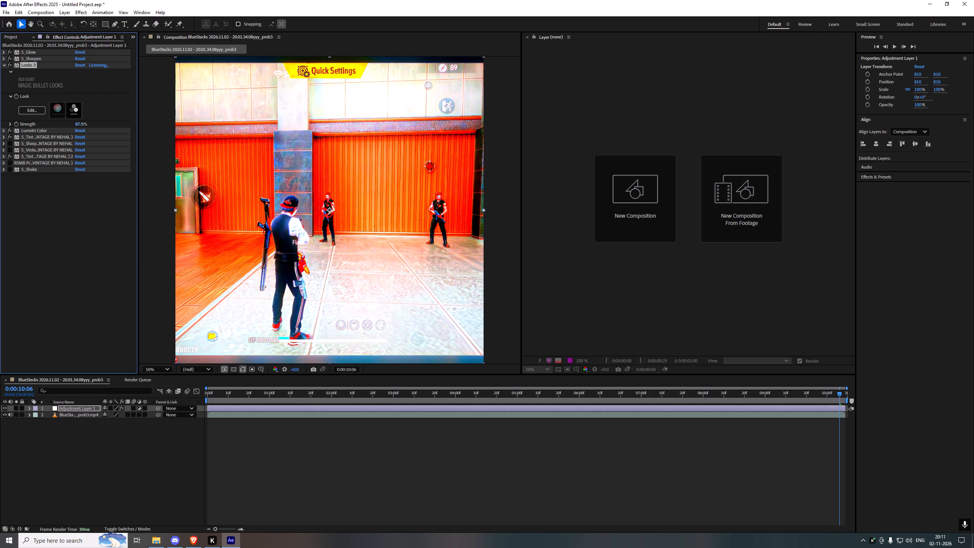
left_click_drag(83, 124, 81, 124)
left_click(6, 65)
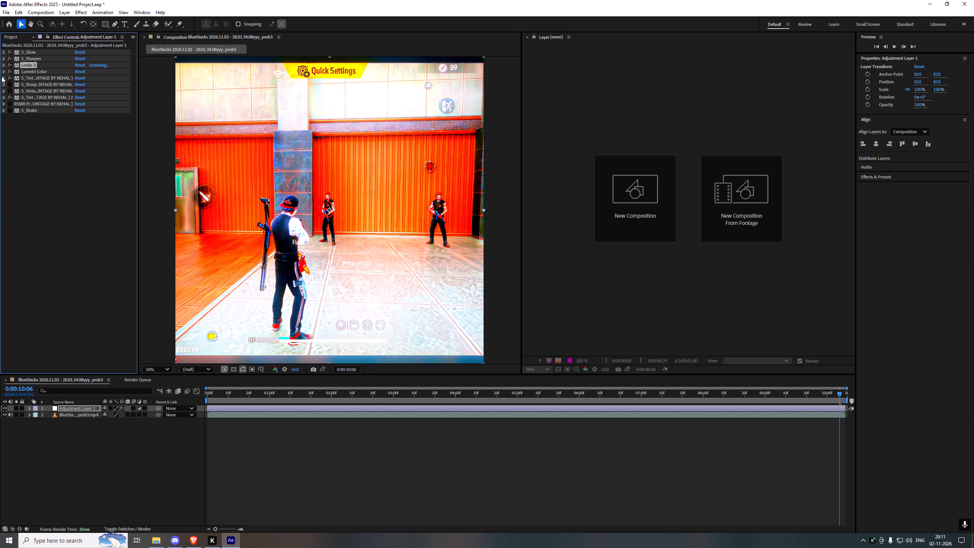
Add a midpoint to Lumetri Color's master RGB curve, raise the blue curve's midtones very slightly, and preview the grade.
left_click(3, 72)
left_click(10, 180)
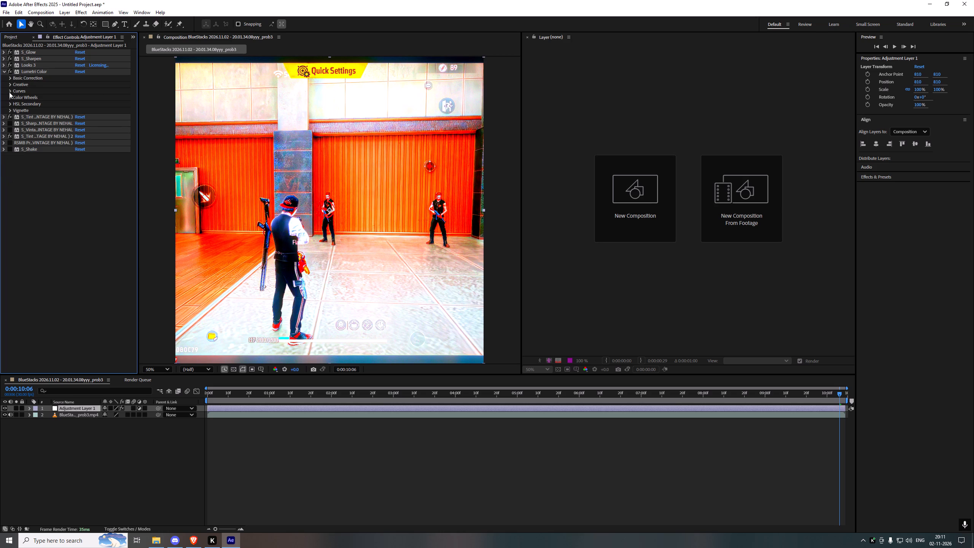
left_click(9, 92)
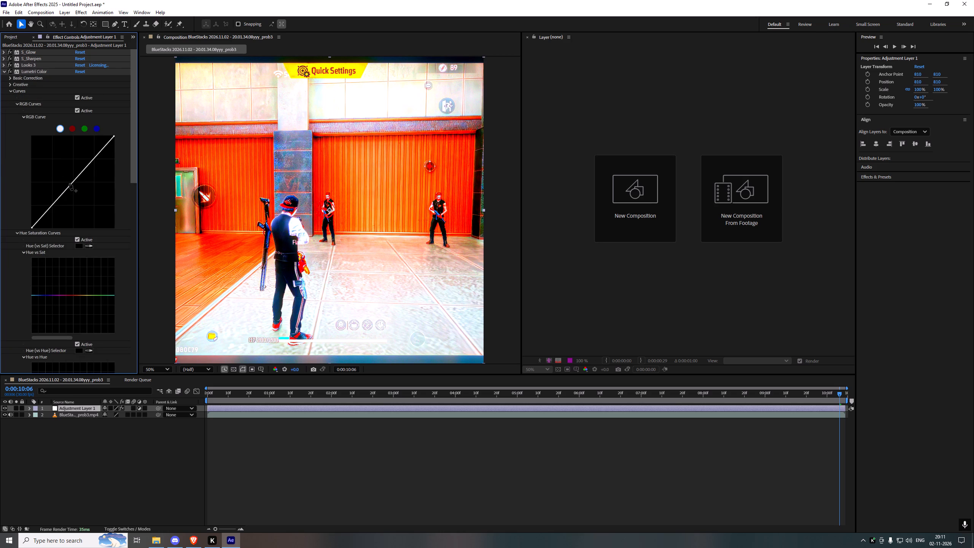
left_click(69, 183)
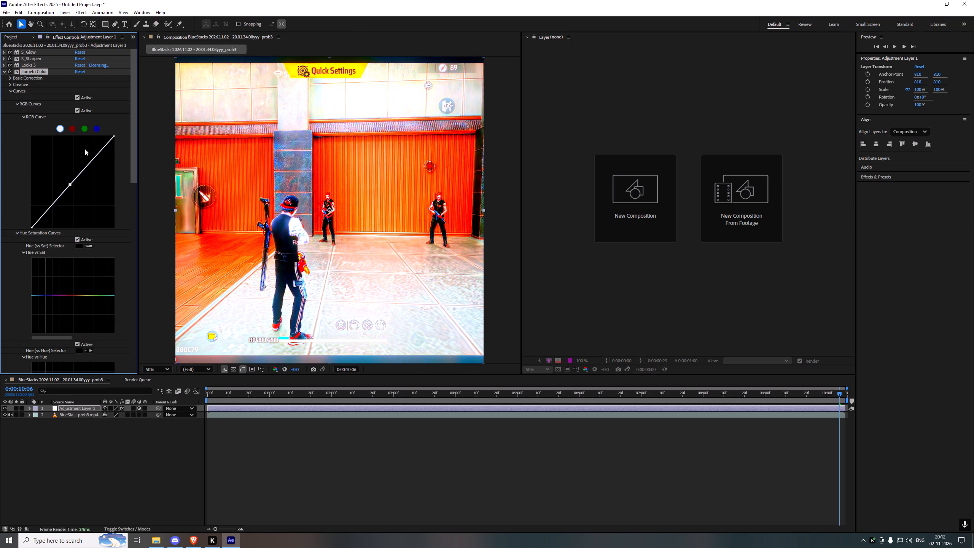
left_click(98, 130)
left_click_drag(74, 182, 71, 179)
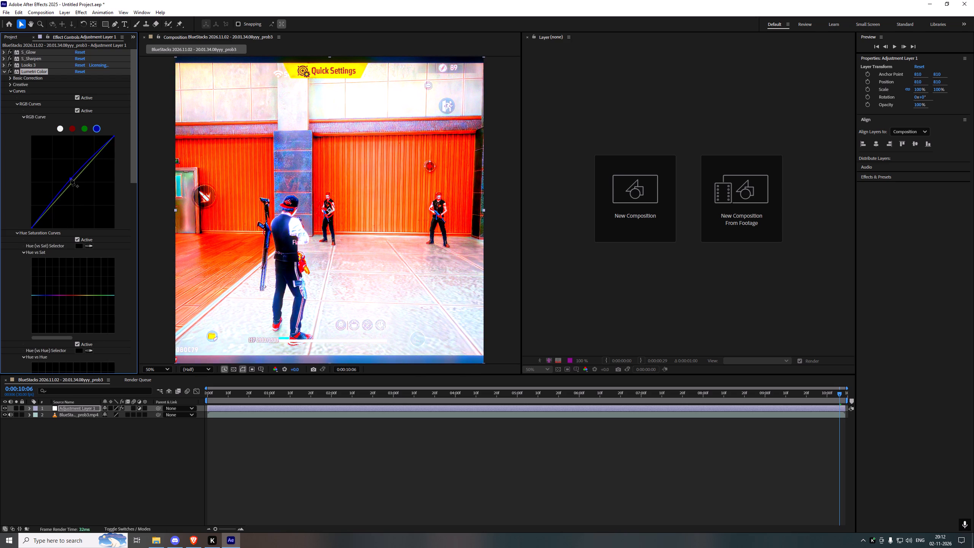
left_click_drag(71, 179, 71, 181)
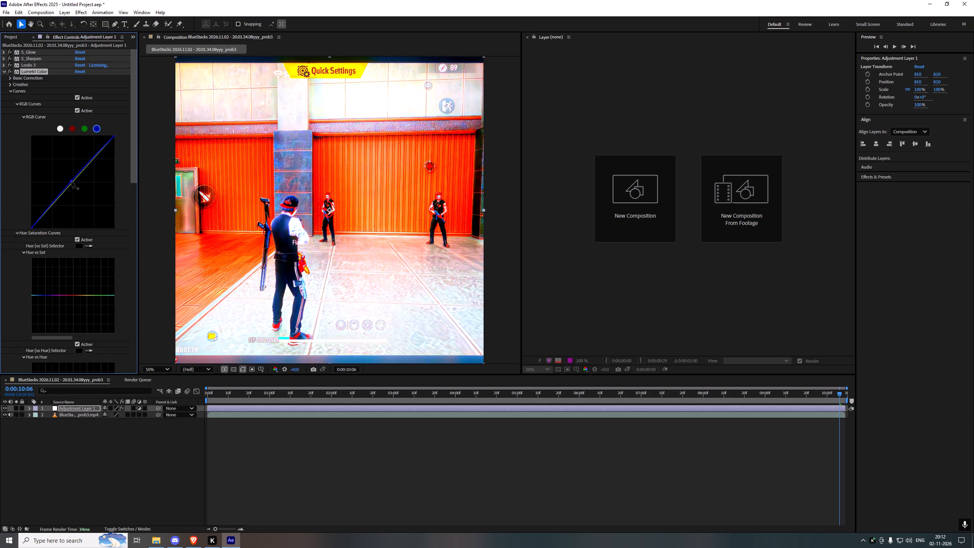
left_click_drag(71, 181, 70, 178)
key("space")
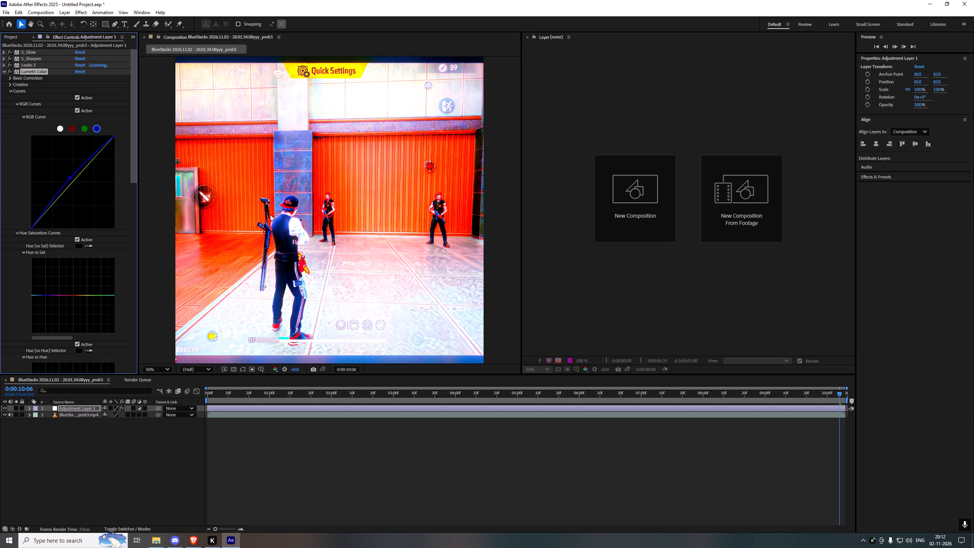
key("space")
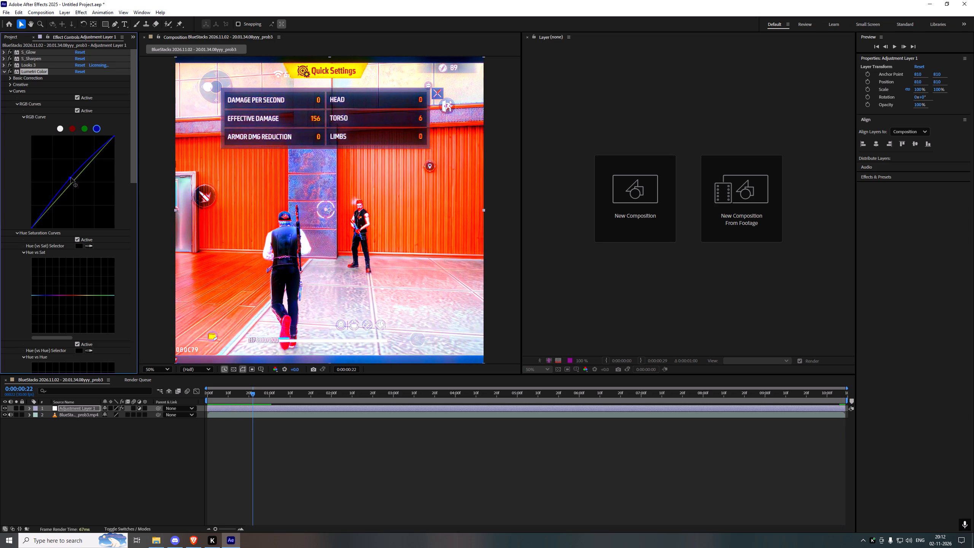
left_click_drag(70, 178, 70, 182)
key("space")
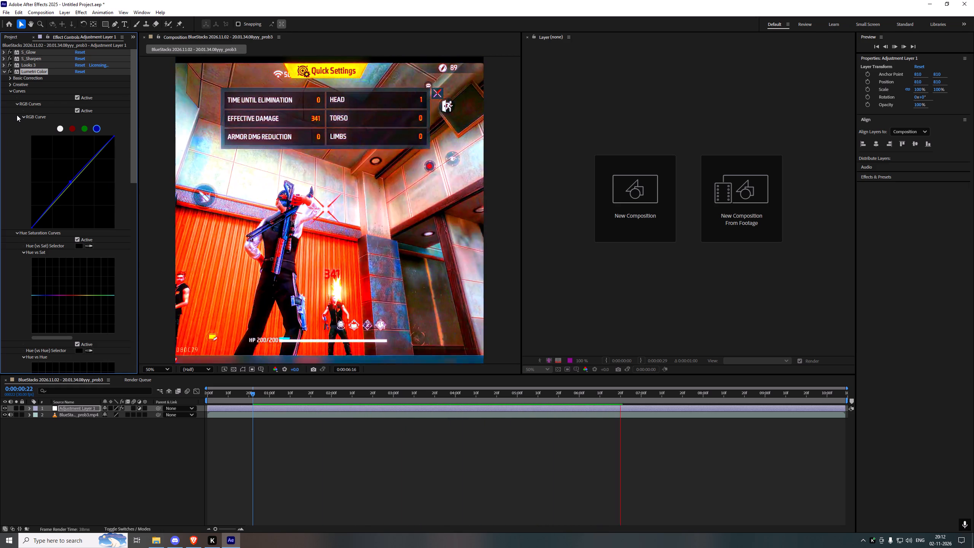
Compare the grade with Lumetri's RGB Curves off and on during playback, look over the hue curves and collapse the Curves section.
left_click(79, 108)
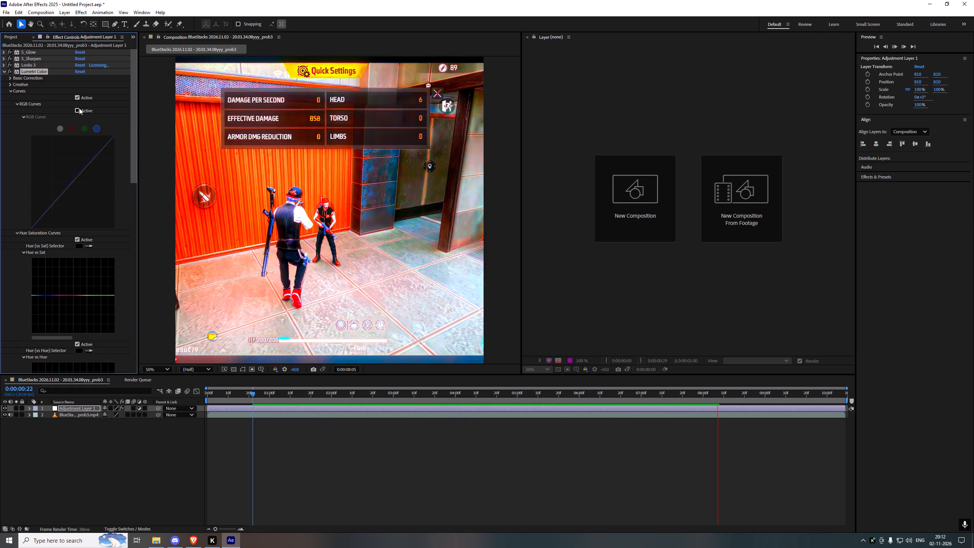
left_click(79, 108)
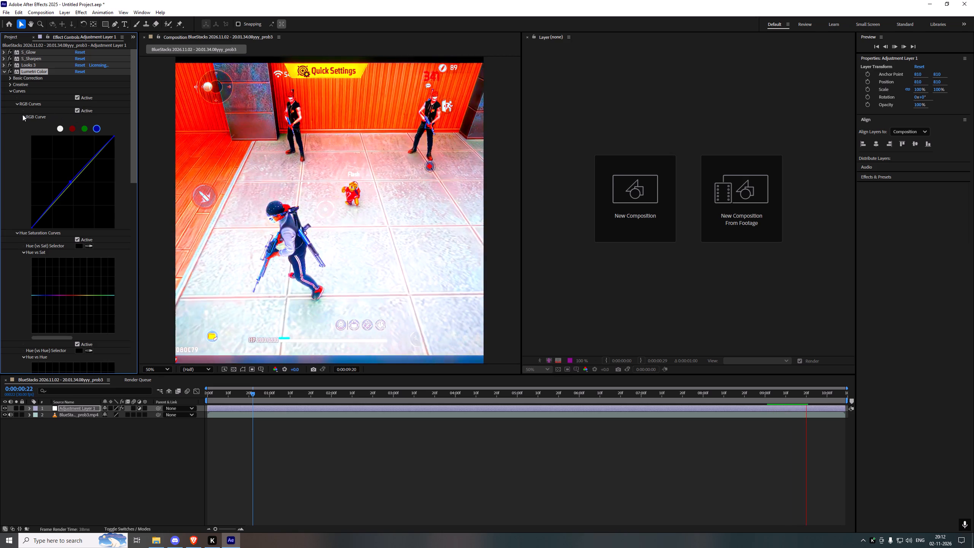
left_click(21, 116)
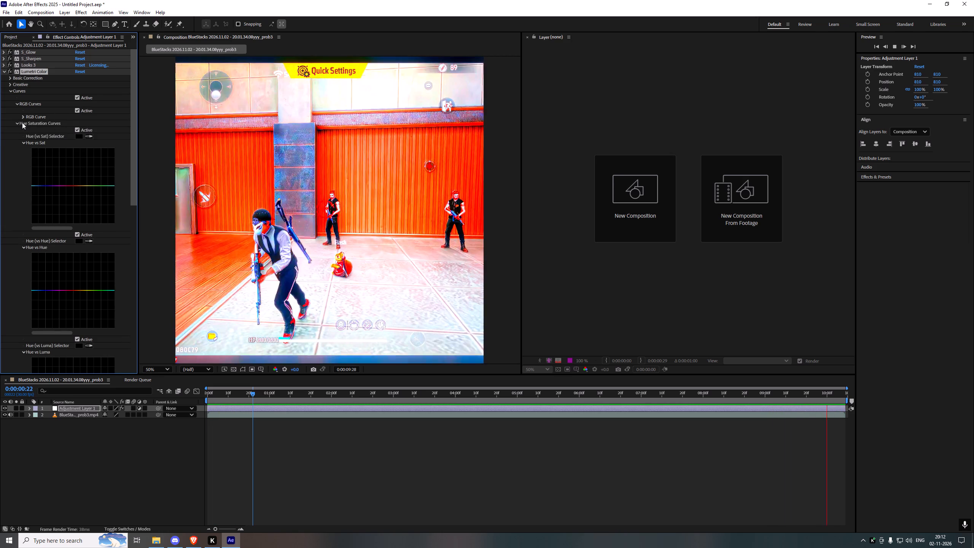
left_click(27, 142)
left_click(23, 142)
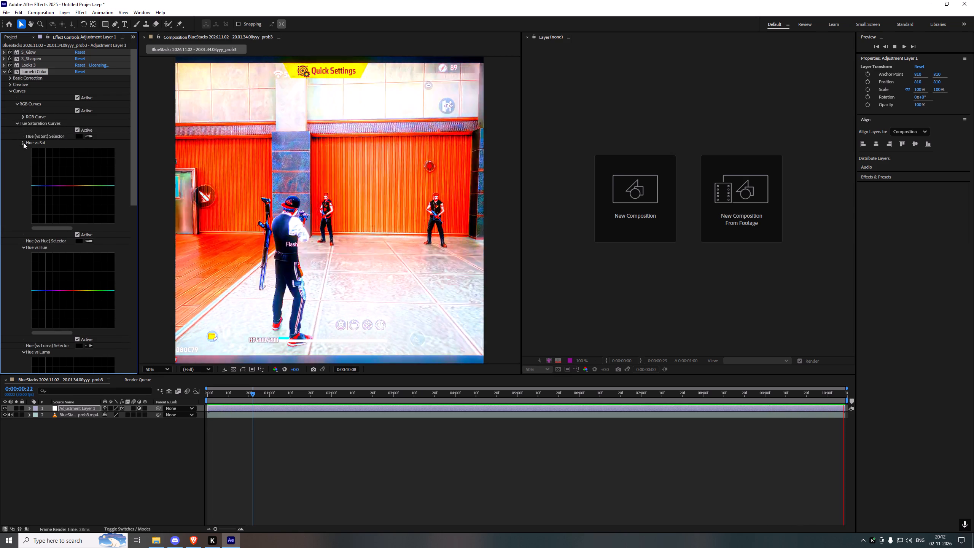
left_click(23, 142)
left_click(23, 142)
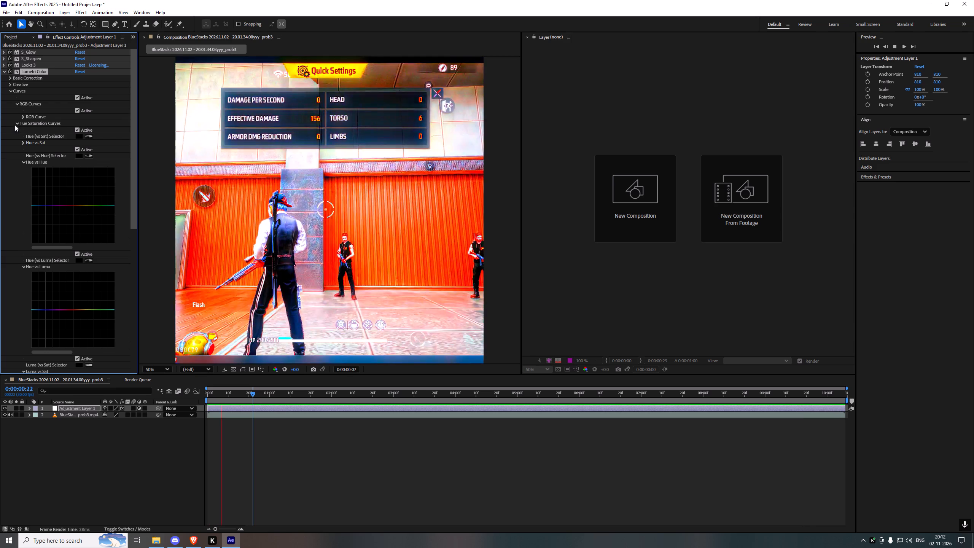
left_click(16, 124)
left_click(13, 92)
left_click(12, 91)
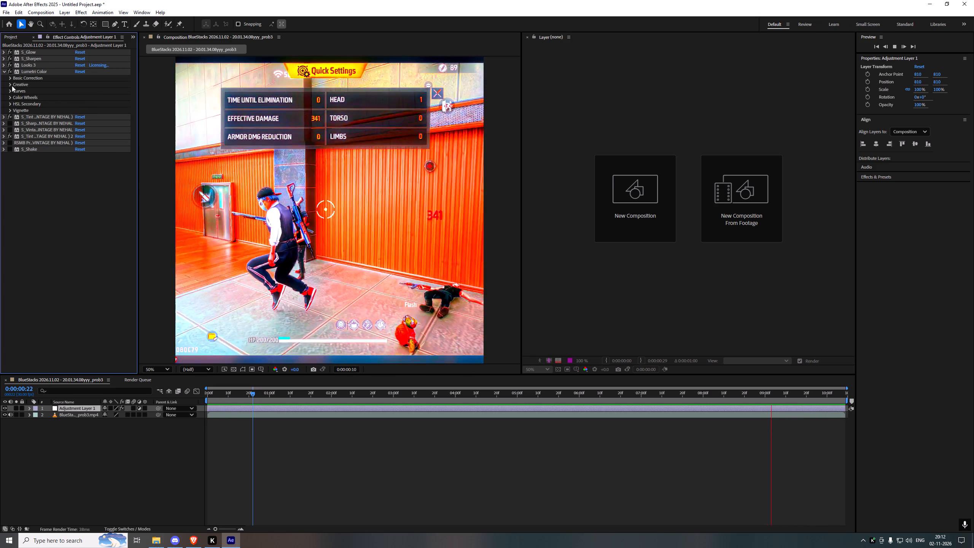
Expand Lumetri's Basic Correction settings and preview the grade from 0:00:03:26.
left_click(11, 76)
left_click(77, 110)
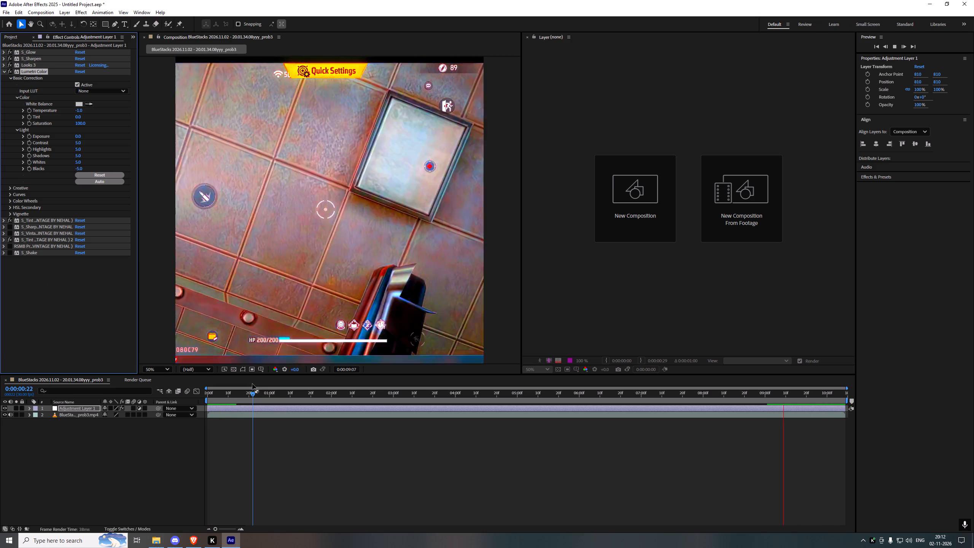
left_click_drag(253, 394, 447, 408)
key("space")
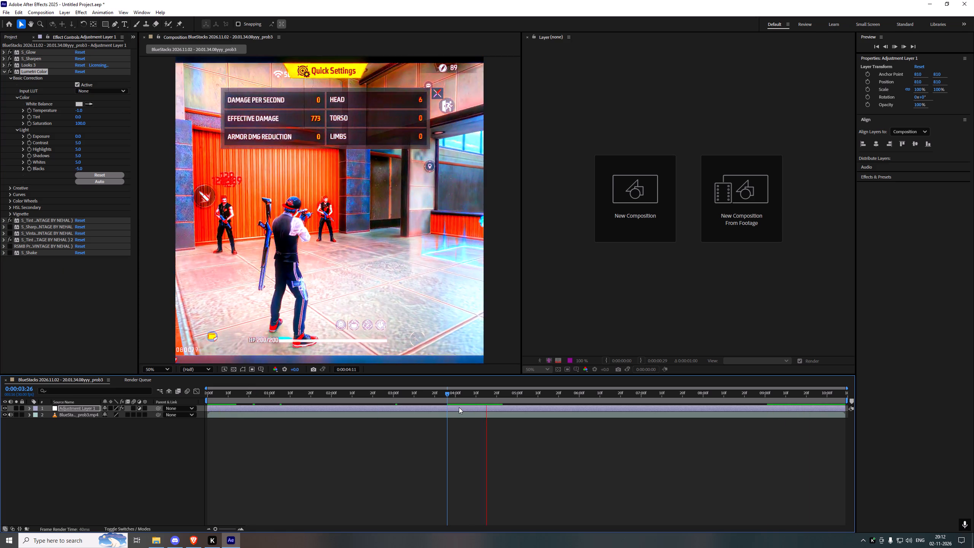
key("space")
key("space")
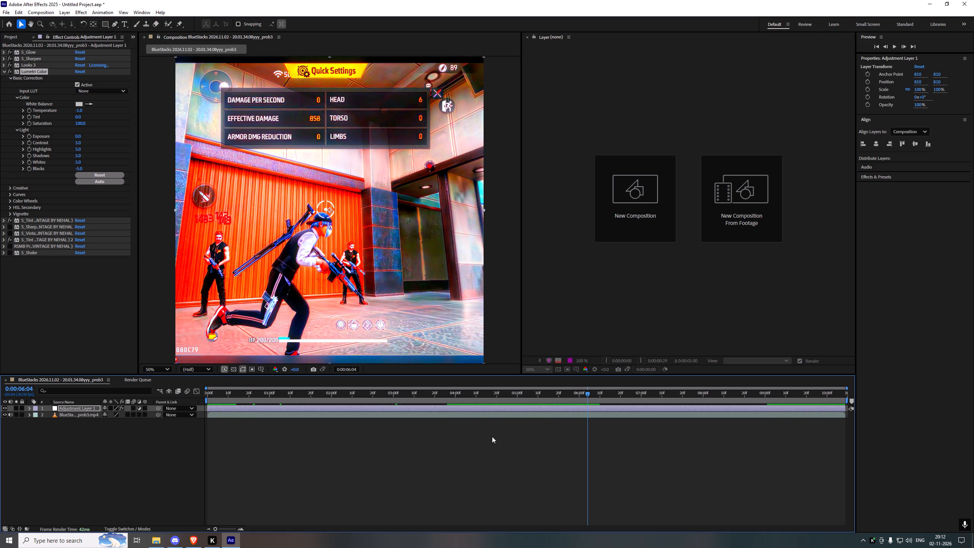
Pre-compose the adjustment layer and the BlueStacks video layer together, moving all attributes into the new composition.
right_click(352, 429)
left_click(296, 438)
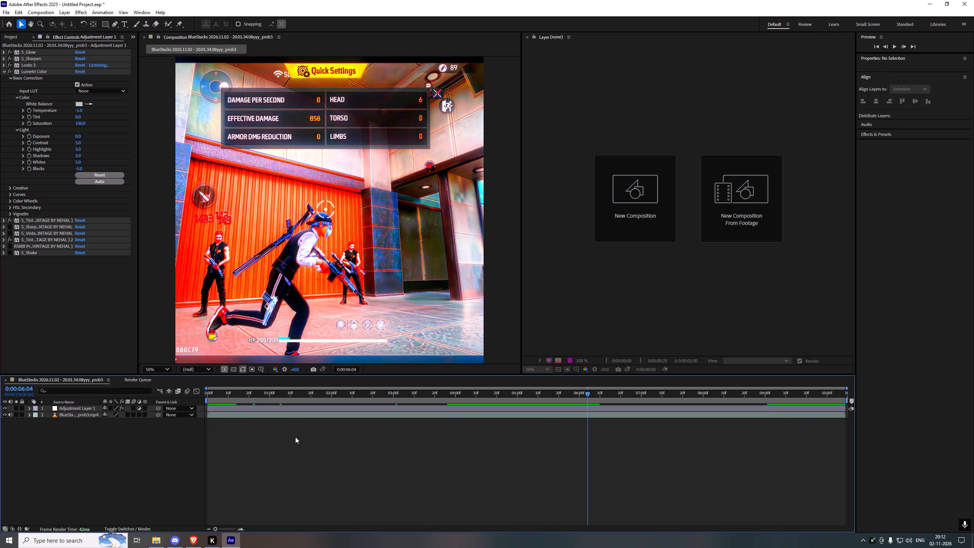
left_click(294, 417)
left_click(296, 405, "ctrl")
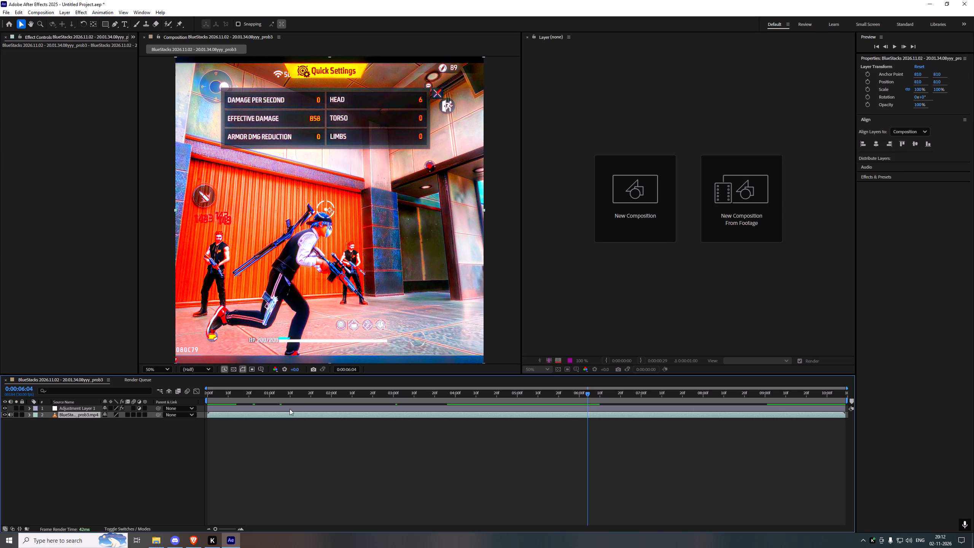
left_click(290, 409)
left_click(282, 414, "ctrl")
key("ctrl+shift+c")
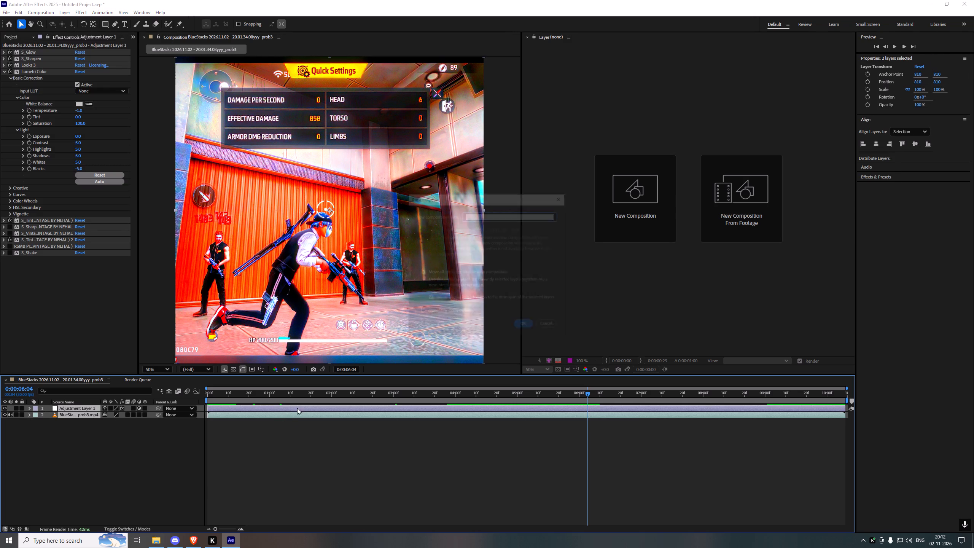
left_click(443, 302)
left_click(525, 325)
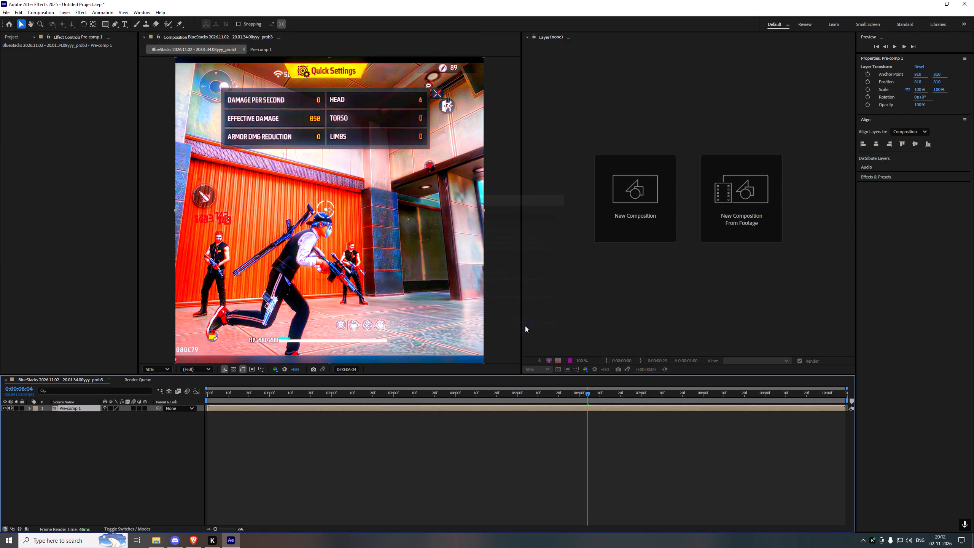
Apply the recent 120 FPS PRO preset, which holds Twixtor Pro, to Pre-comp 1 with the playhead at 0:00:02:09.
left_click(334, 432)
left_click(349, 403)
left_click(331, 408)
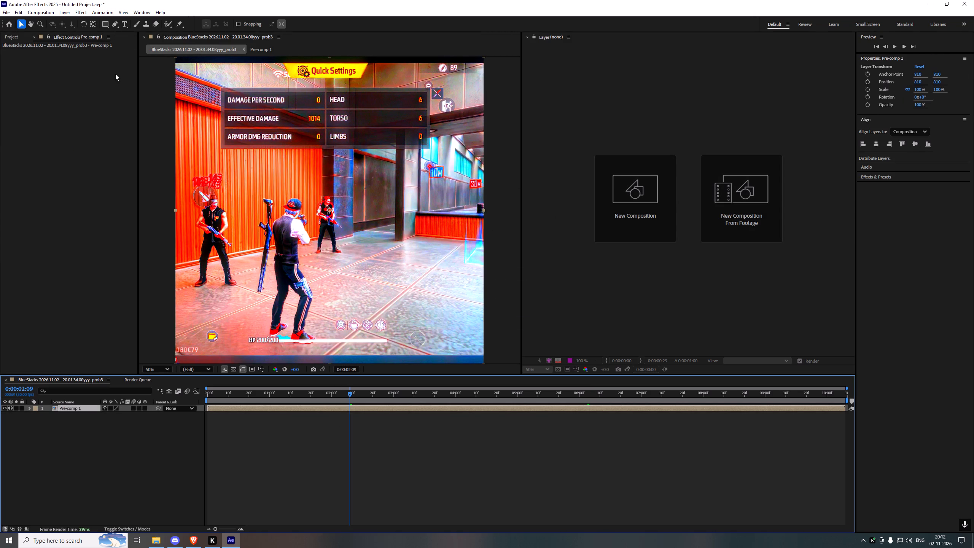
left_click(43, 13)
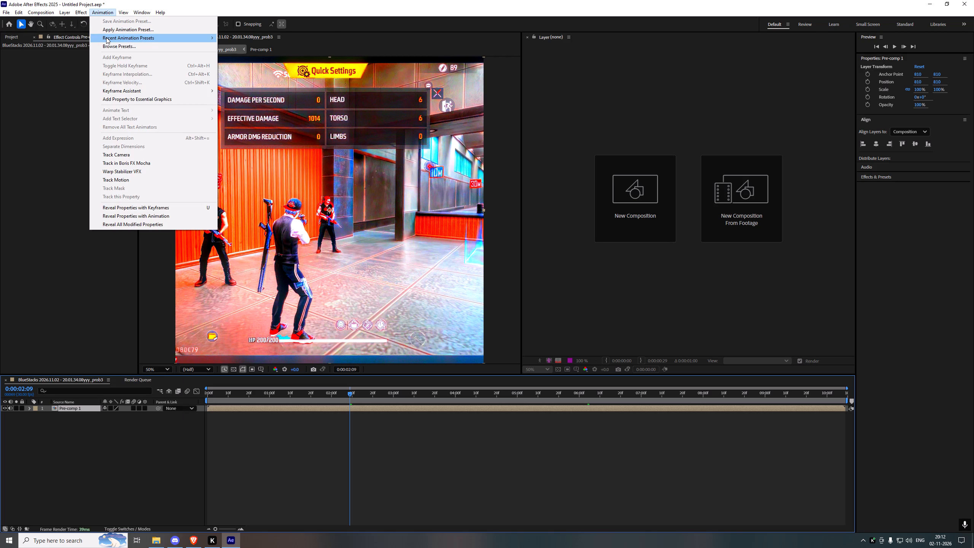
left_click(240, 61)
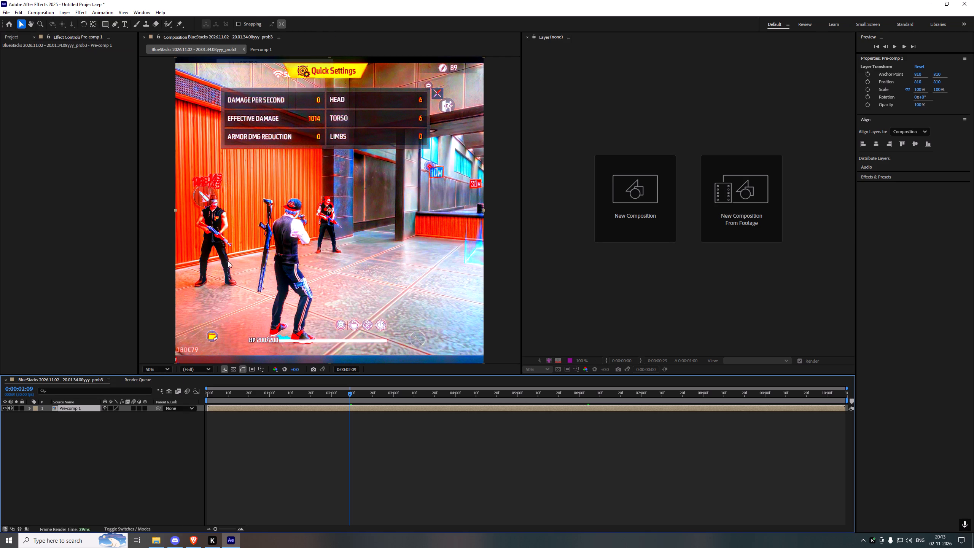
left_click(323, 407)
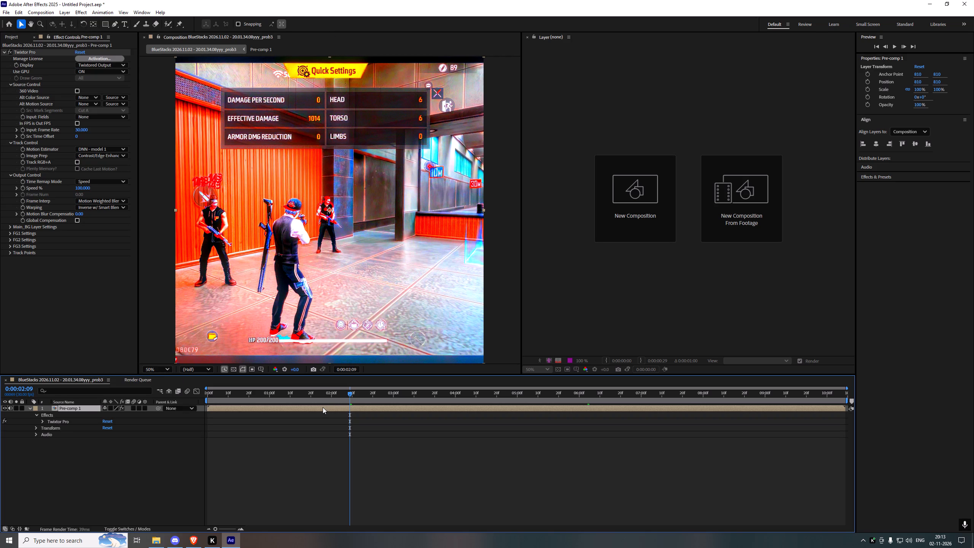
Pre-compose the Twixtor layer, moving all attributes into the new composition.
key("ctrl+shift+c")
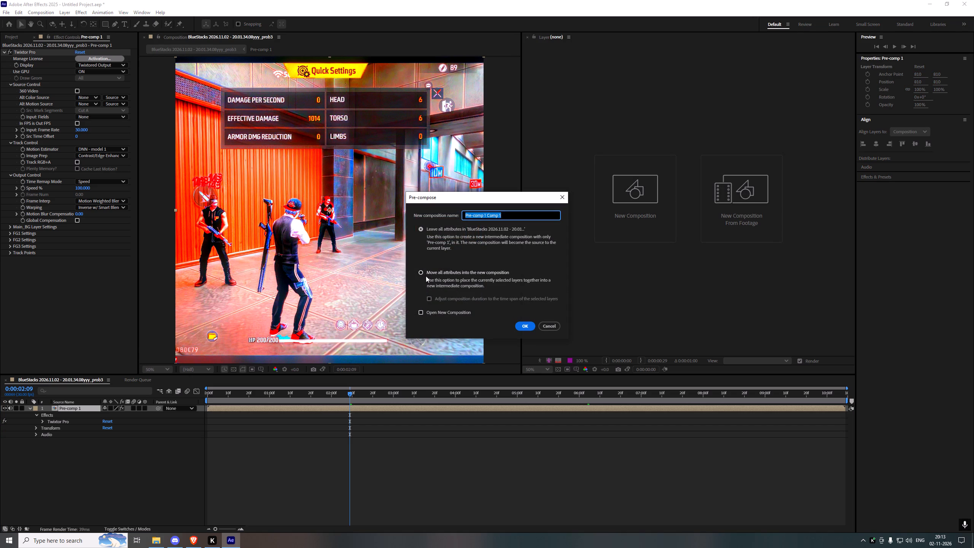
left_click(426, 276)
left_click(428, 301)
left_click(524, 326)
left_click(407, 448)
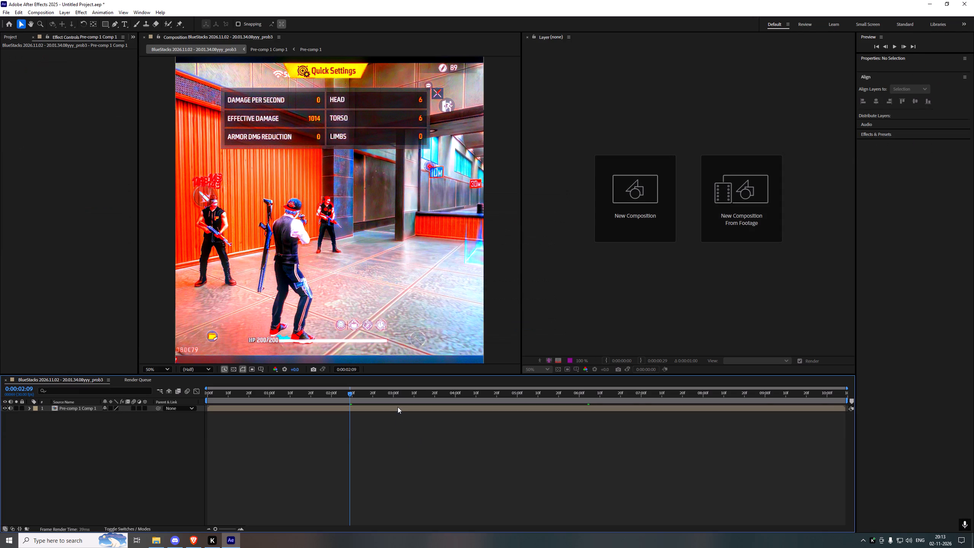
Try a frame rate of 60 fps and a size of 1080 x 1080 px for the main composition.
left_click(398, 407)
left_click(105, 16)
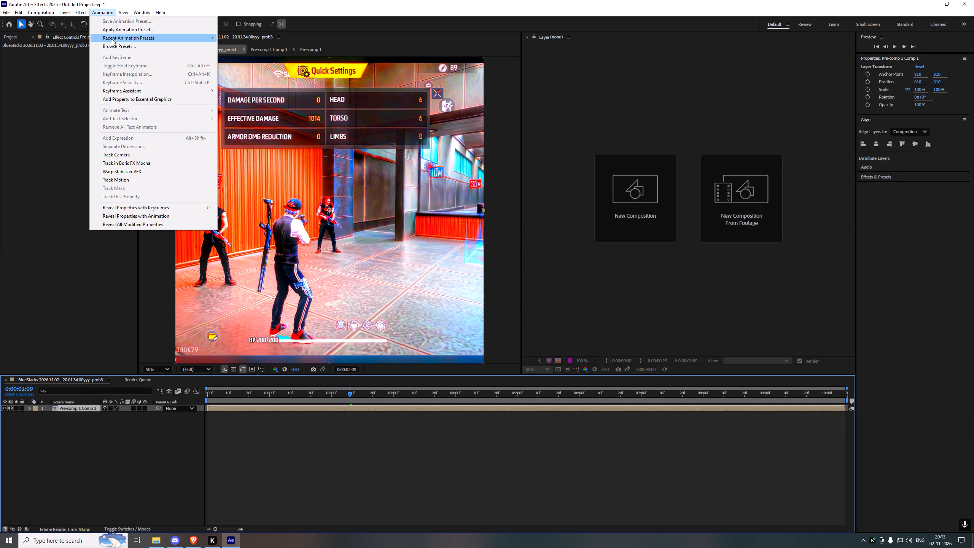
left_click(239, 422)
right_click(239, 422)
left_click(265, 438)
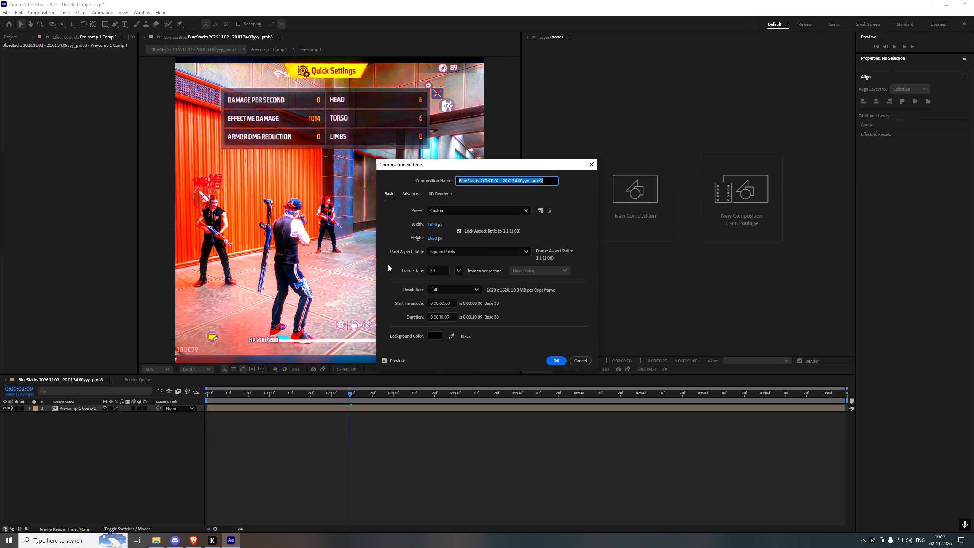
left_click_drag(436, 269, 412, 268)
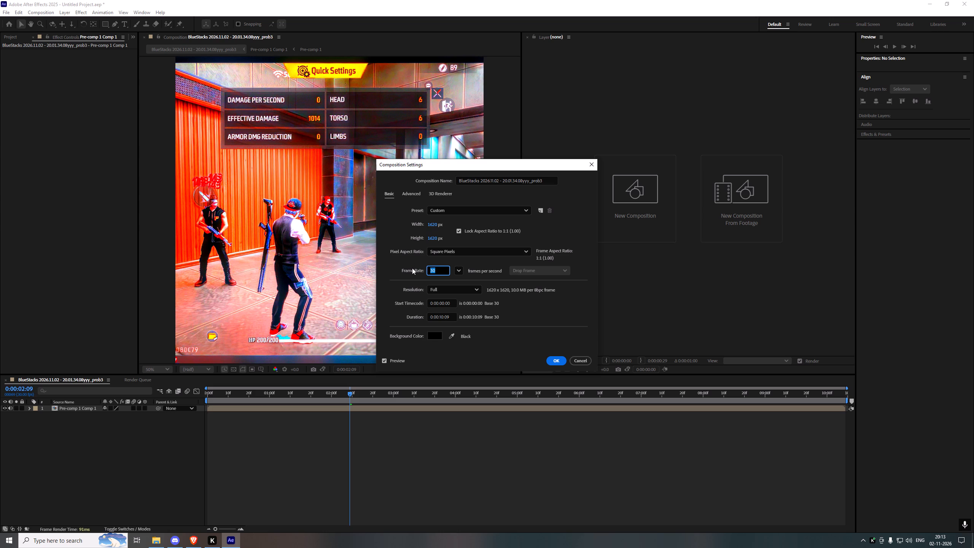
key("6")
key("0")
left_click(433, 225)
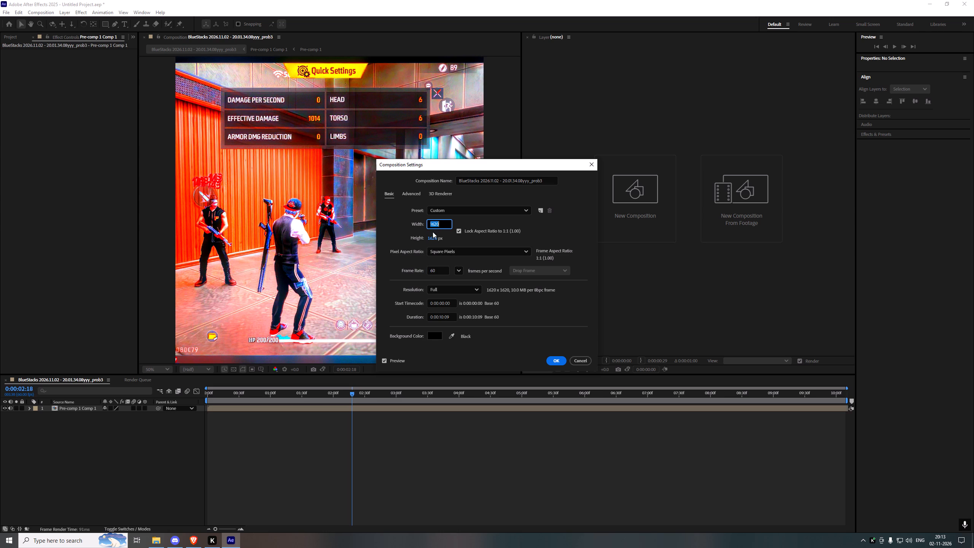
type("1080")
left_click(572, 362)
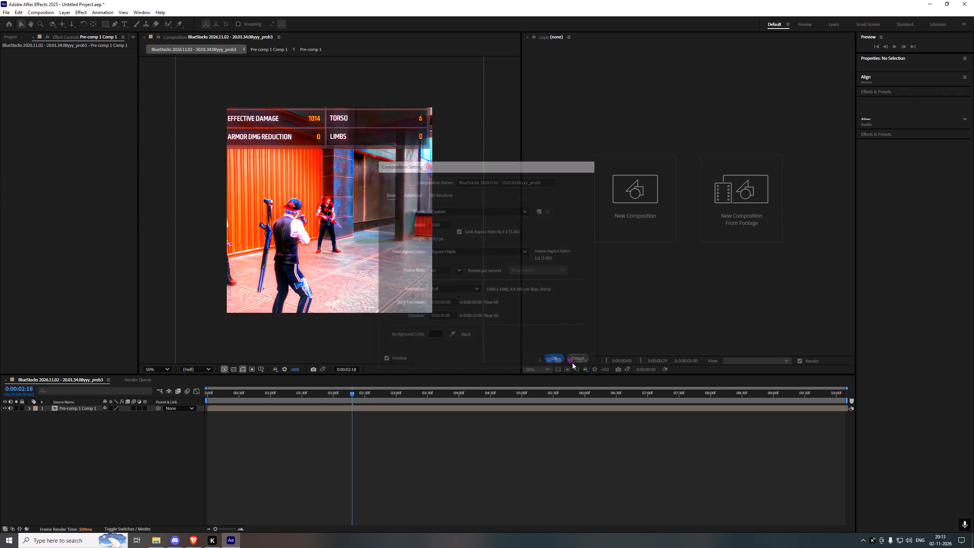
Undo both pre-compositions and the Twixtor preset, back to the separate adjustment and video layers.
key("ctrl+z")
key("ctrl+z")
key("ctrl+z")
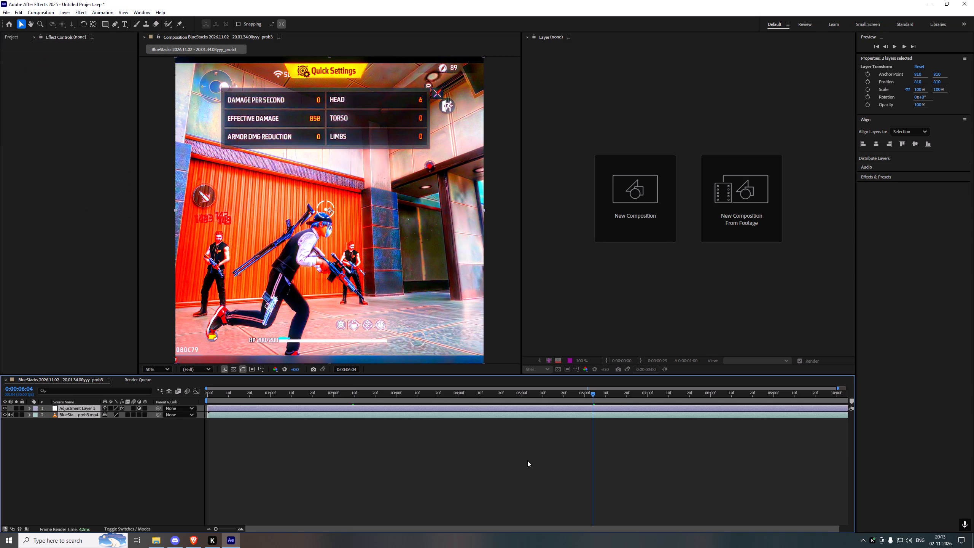
Set the main composition's size to 1080 x 1080 px, keeping the aspect ratio locked.
right_click(336, 443)
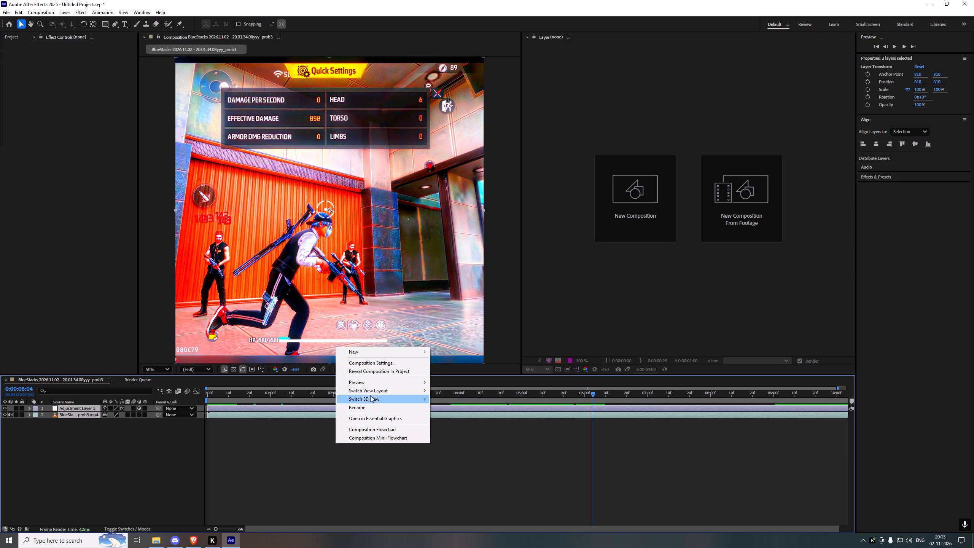
left_click(355, 364)
left_click(427, 223)
left_click(429, 224)
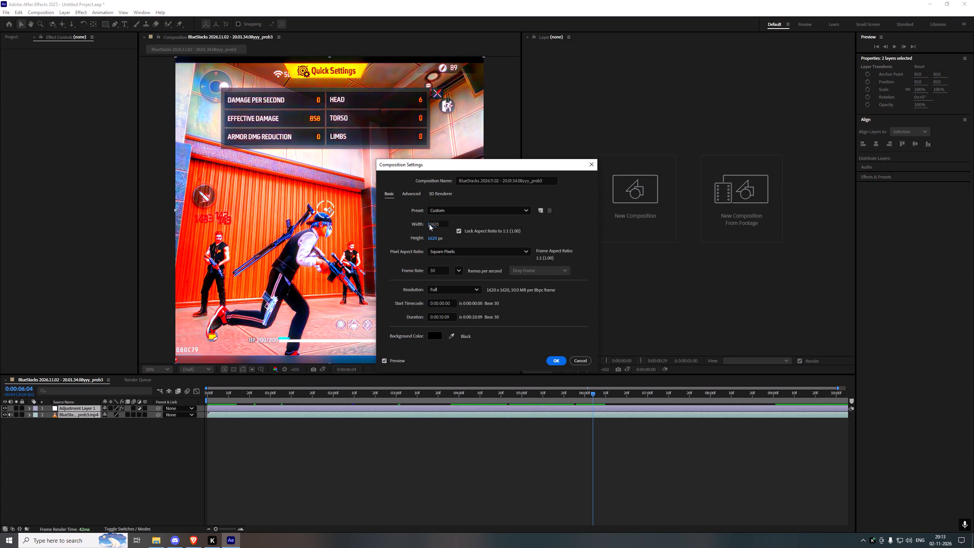
key("1")
type("080")
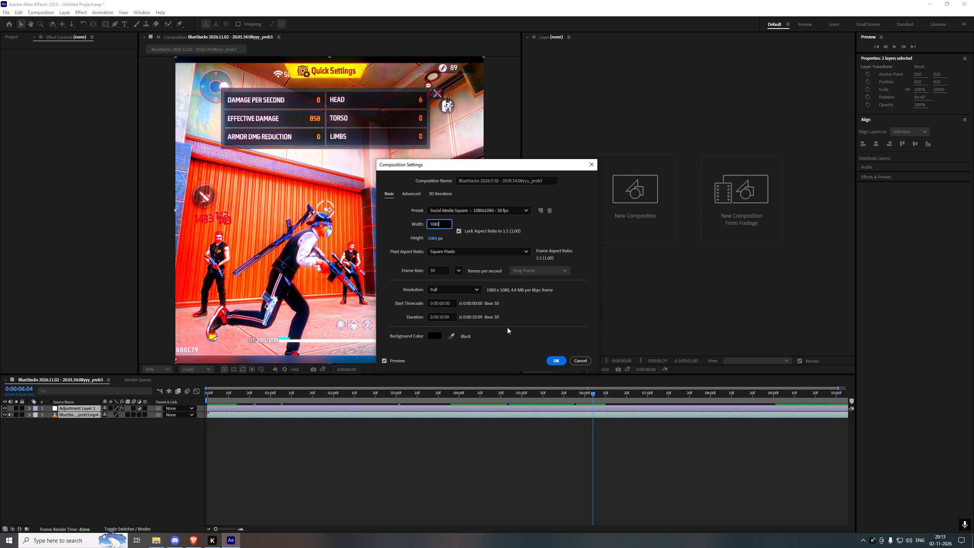
left_click(558, 362)
left_click(551, 363)
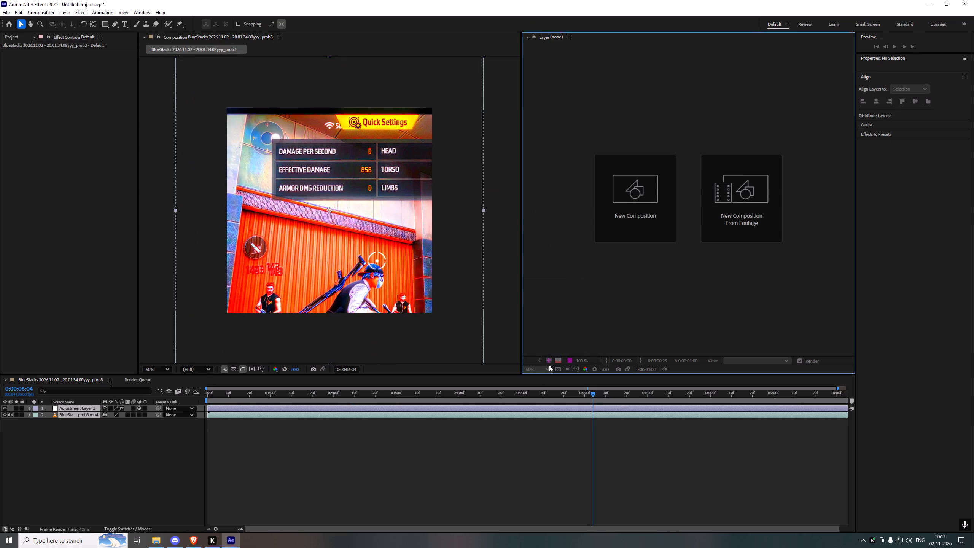
Scale Adjustment Layer 1 down to 69% to suit the smaller composition frame.
left_click(434, 443)
left_click(358, 274)
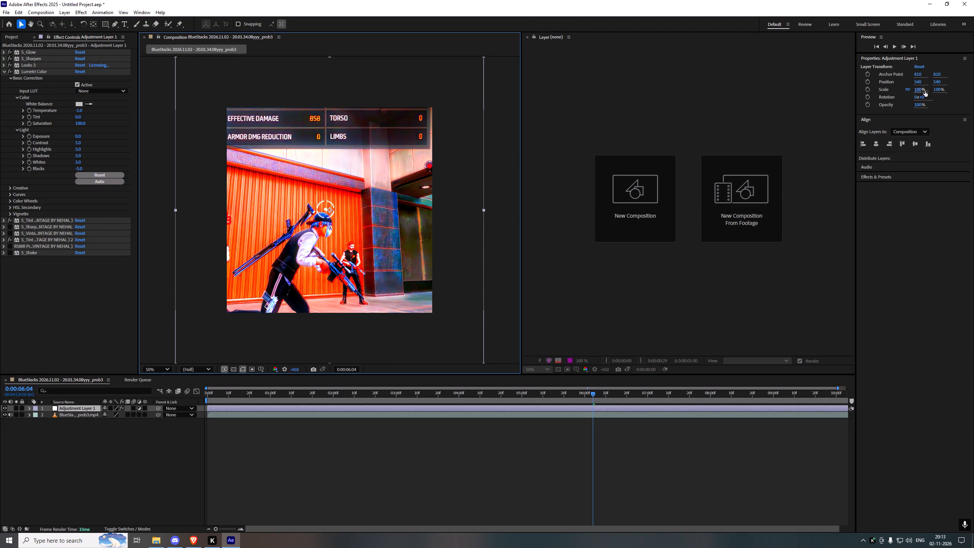
left_click_drag(925, 91, 916, 91)
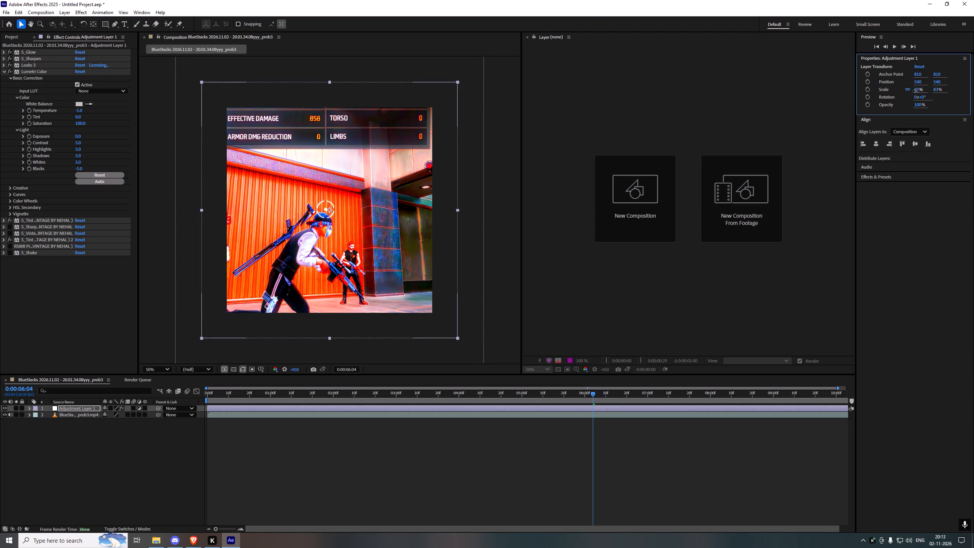
left_click_drag(916, 91, 912, 91)
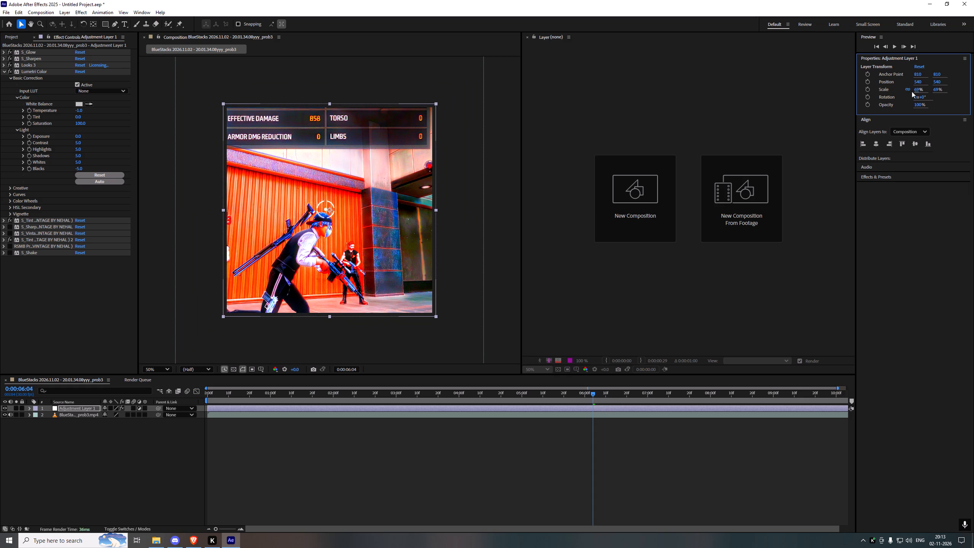
Scale the BlueStacks video layer down to 72% and preview the framing.
left_click(601, 413)
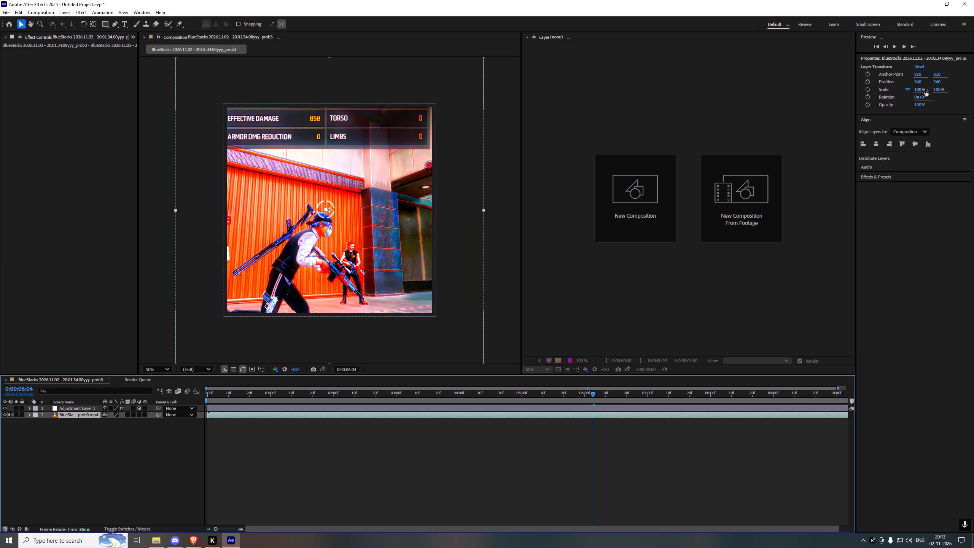
left_click_drag(923, 89, 917, 89)
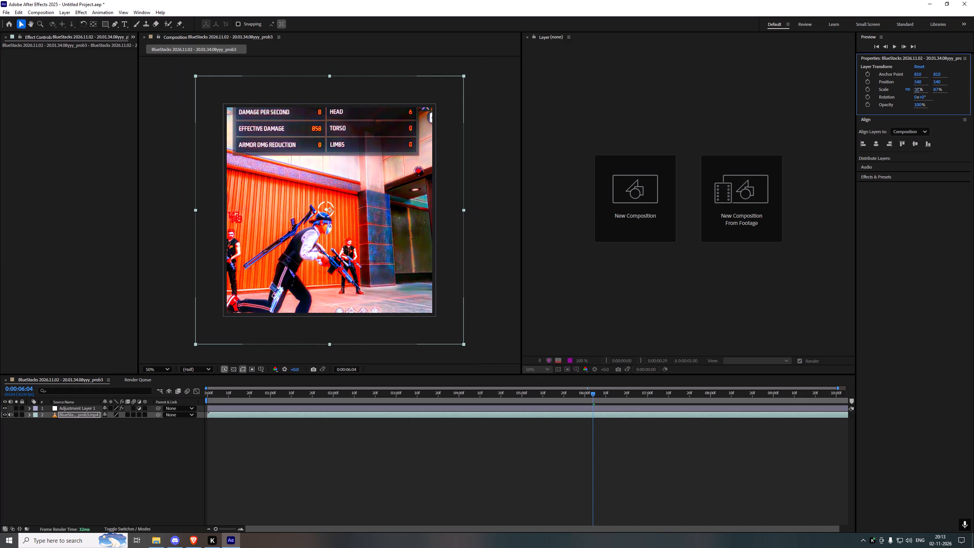
left_click_drag(917, 89, 910, 90)
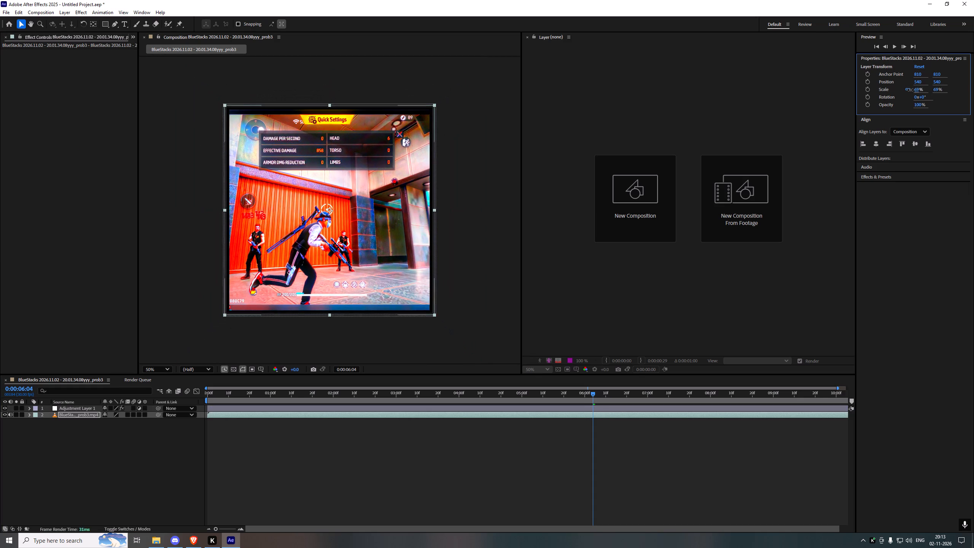
left_click_drag(910, 90, 912, 90)
key("space")
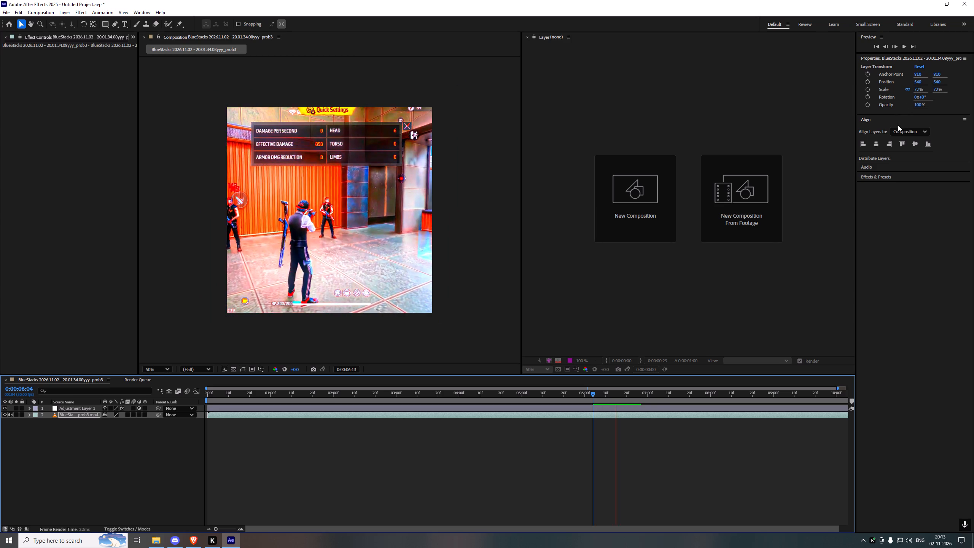
key("space")
Pre-compose the rescaled adjustment and video layers together, moving all attributes into the new composition.
right_click(326, 427)
left_click(291, 427)
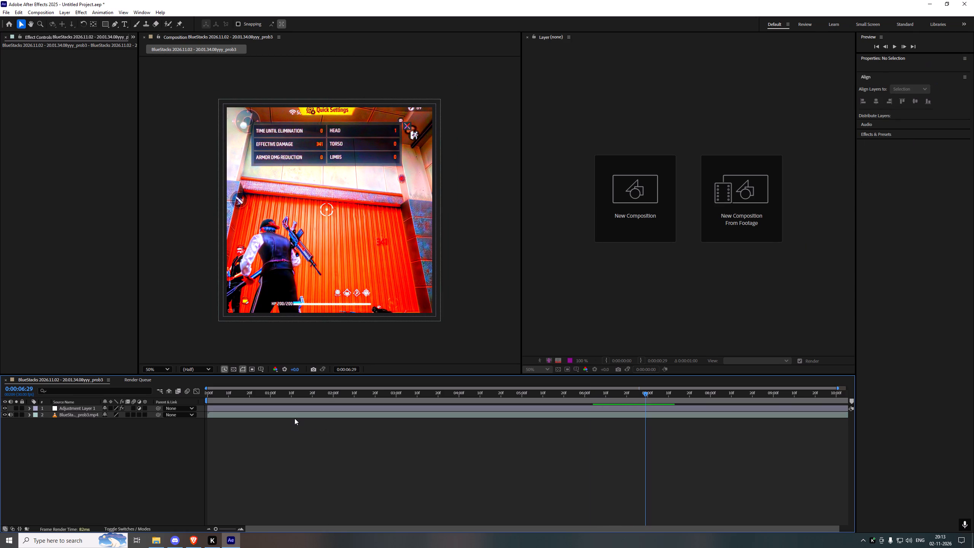
left_click(295, 416, "ctrl")
left_click(299, 408, "ctrl")
key("ctrl+shift+c")
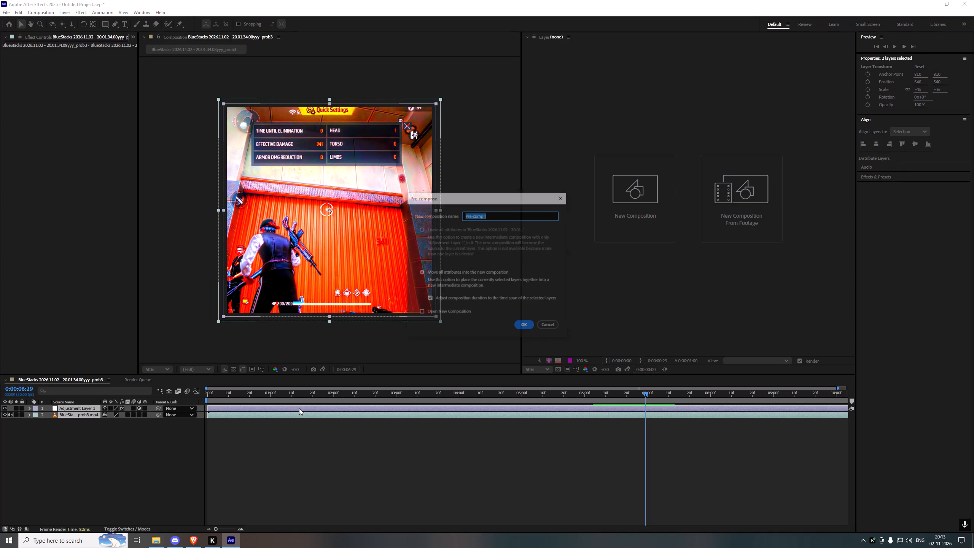
left_click(437, 299)
left_click(527, 327)
Apply the recent 120 FPS PRO preset to the Pre-comp 1 layer.
left_click(400, 452)
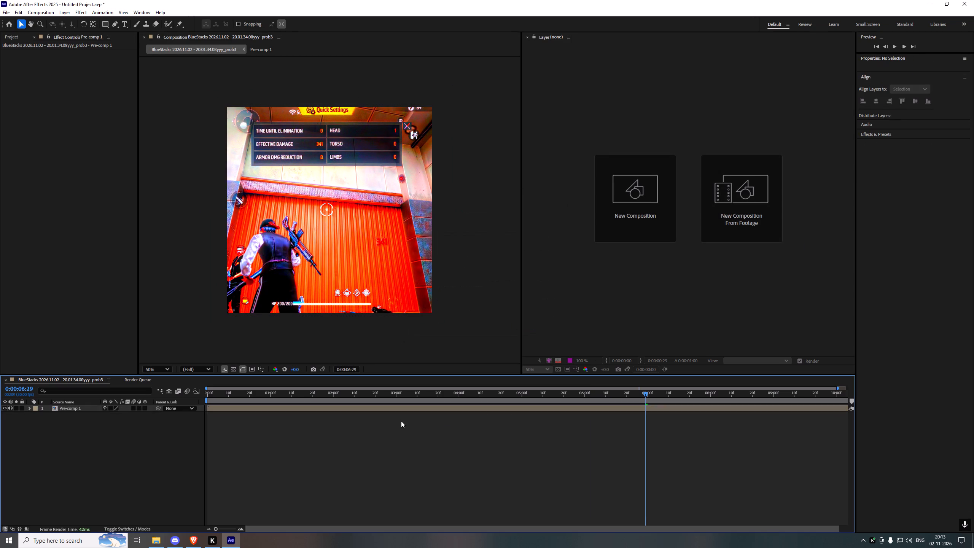
left_click(401, 411)
left_click(104, 12)
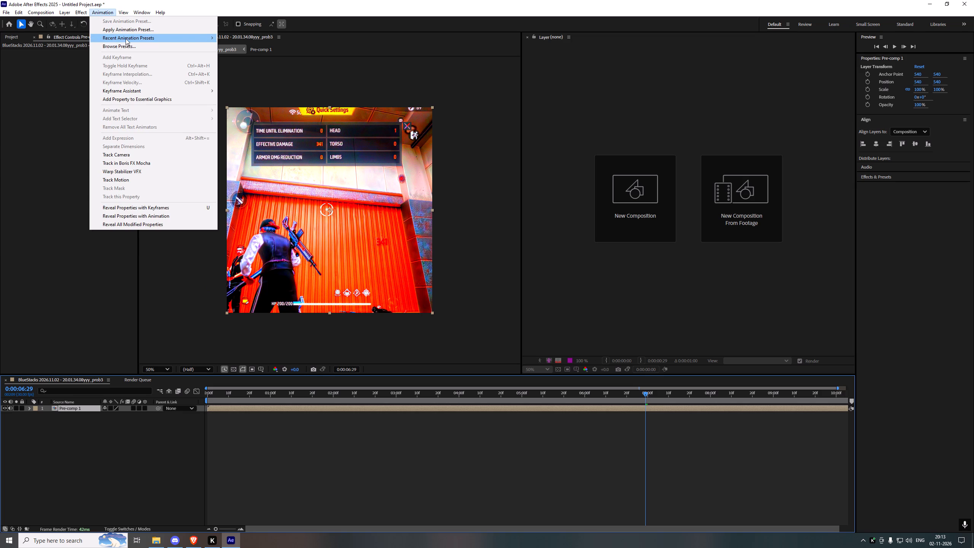
left_click(248, 41)
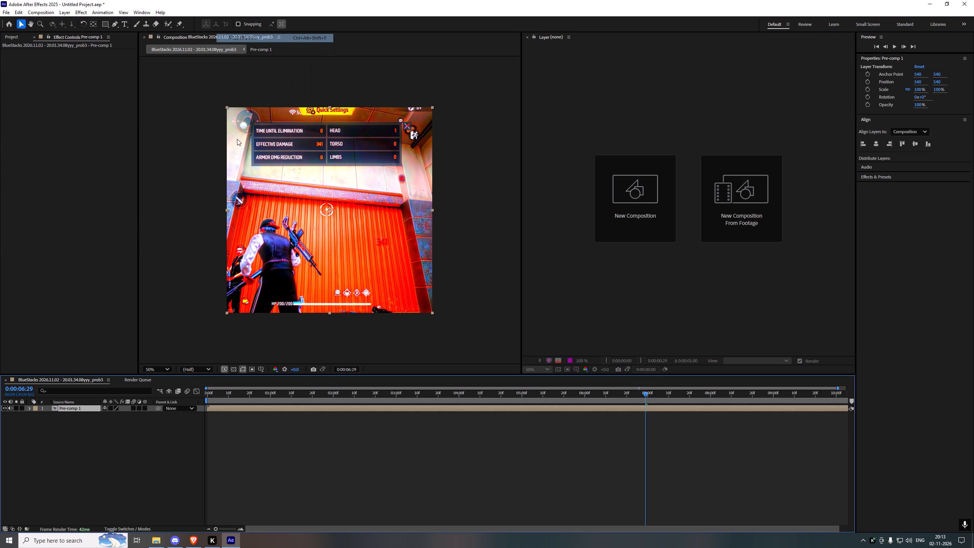
Pre-compose the Twixtor layer, moving all attributes into the new composition.
left_click(252, 408)
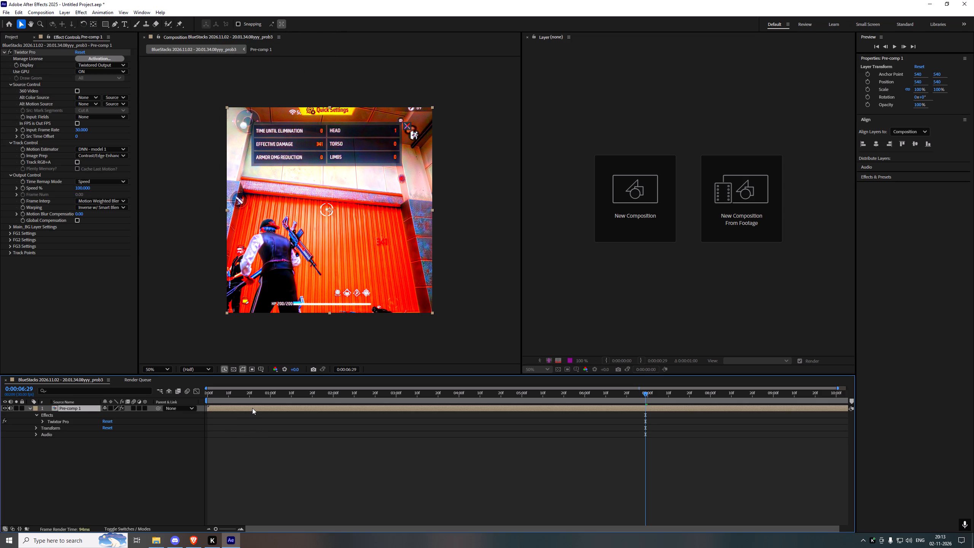
key("ctrl+shift+c")
left_click(435, 296)
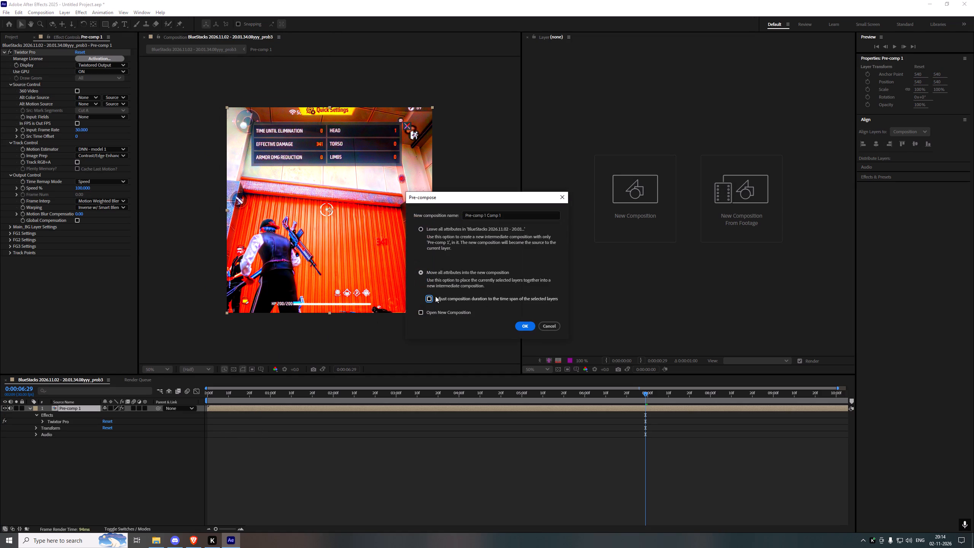
left_click(524, 326)
Set the main composition's frame rate to 60 fps.
right_click(393, 443)
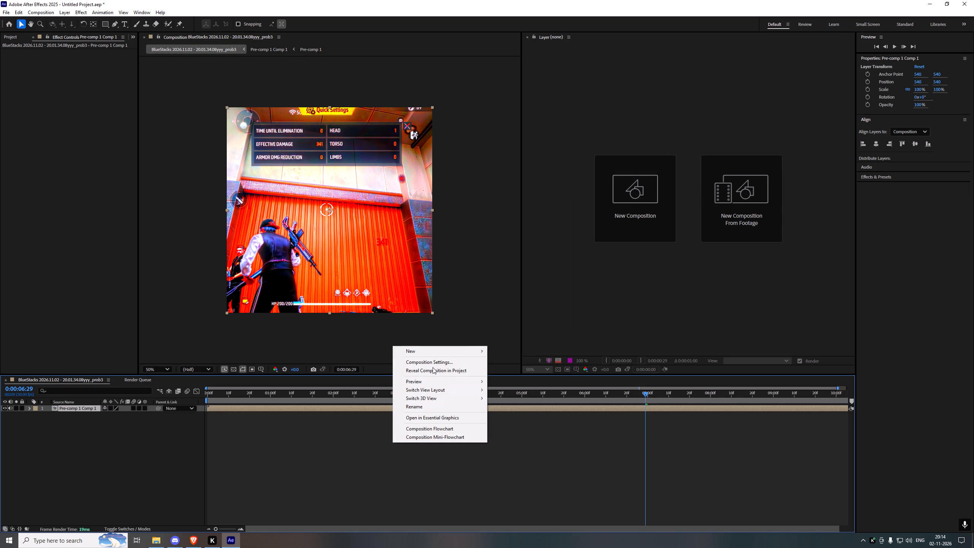
left_click(435, 360)
left_click_drag(442, 271, 417, 271)
key("6")
key("0")
left_click(560, 360)
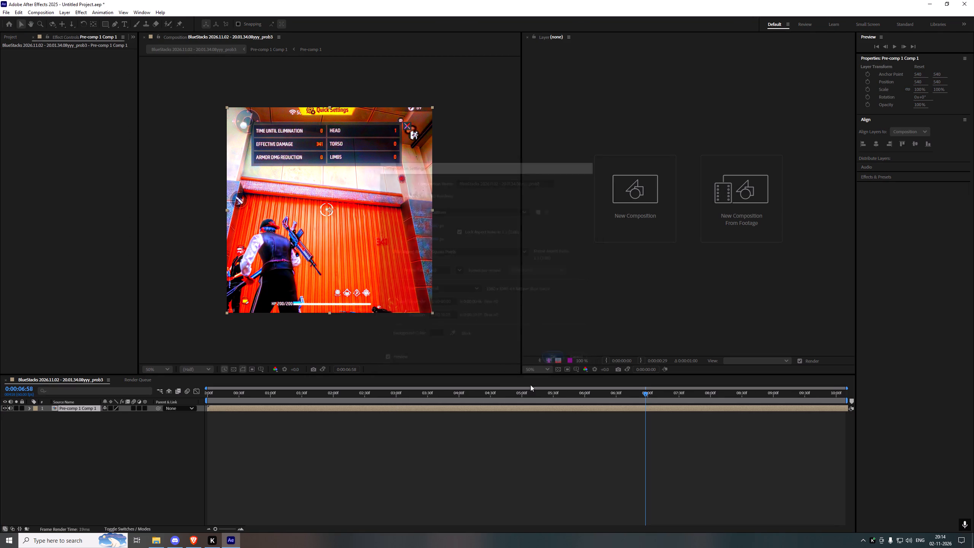
Apply the recent preset "peace after" to the Pre-comp 1 Comp 1 layer.
left_click(467, 449)
left_click(457, 409)
left_click(92, 11)
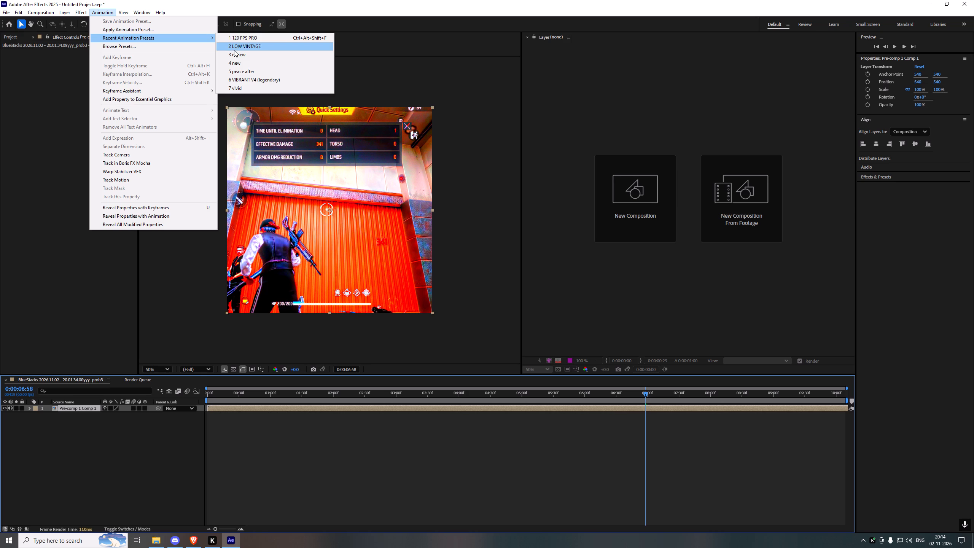
left_click(247, 70)
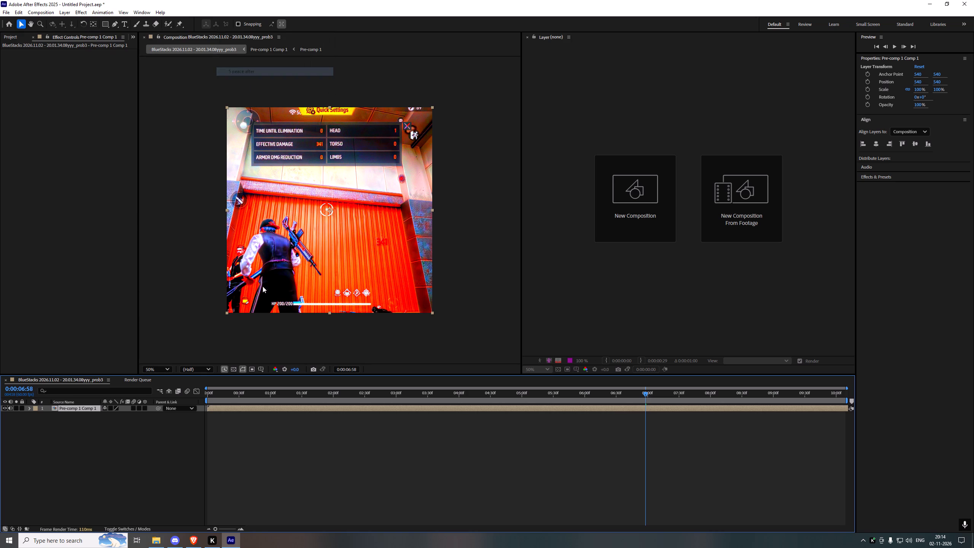
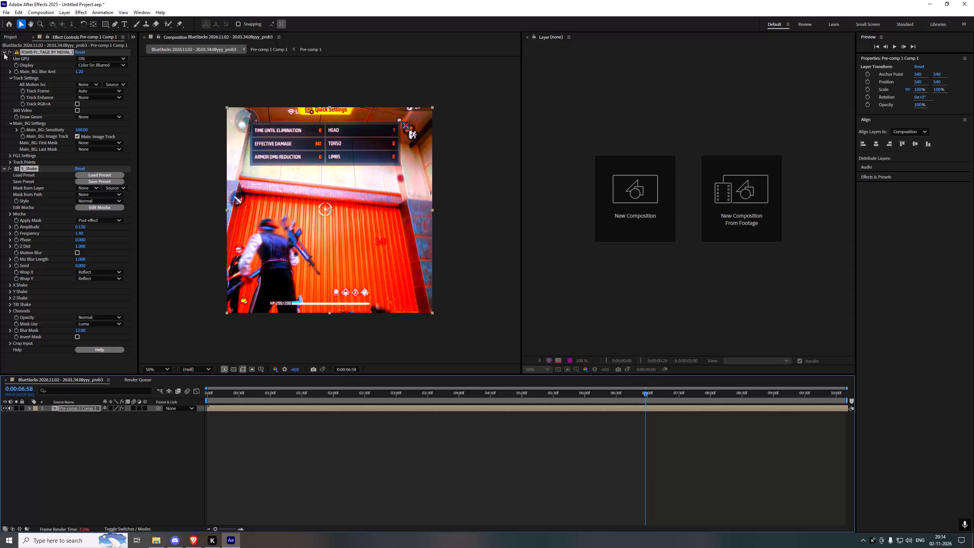
Collapse the settings of both applied effects and preview the main composition from its start at 0:00:00:00.
left_click(4, 53)
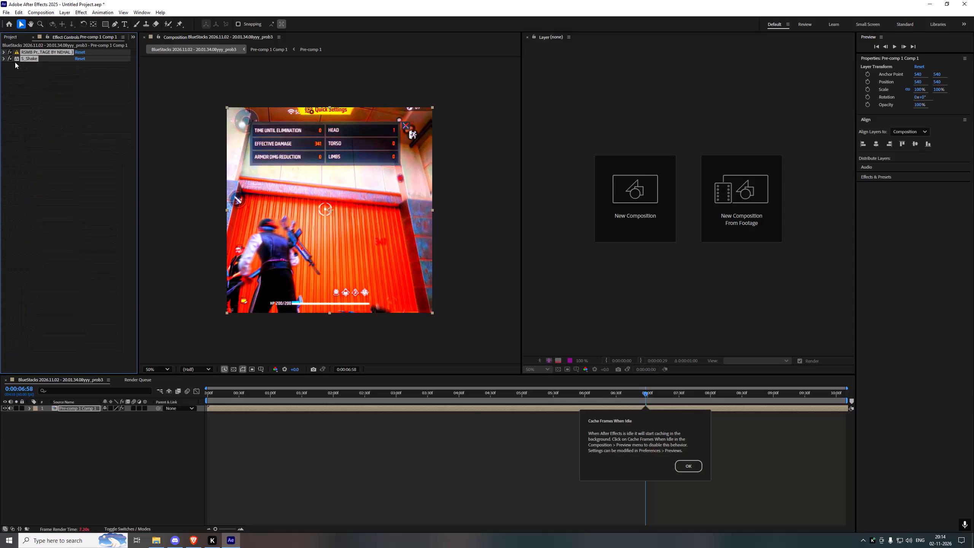
left_click(680, 463)
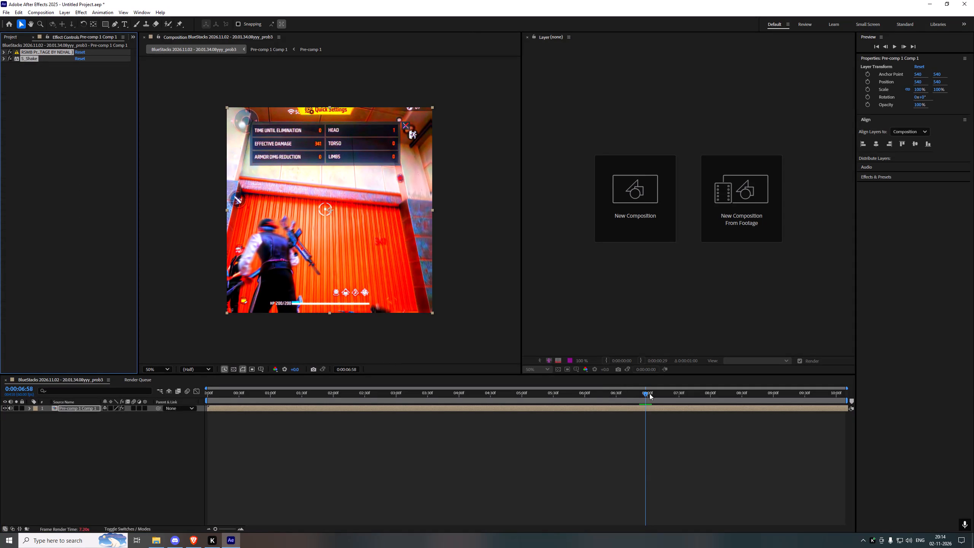
left_click_drag(633, 393, 91, 375)
key("space")
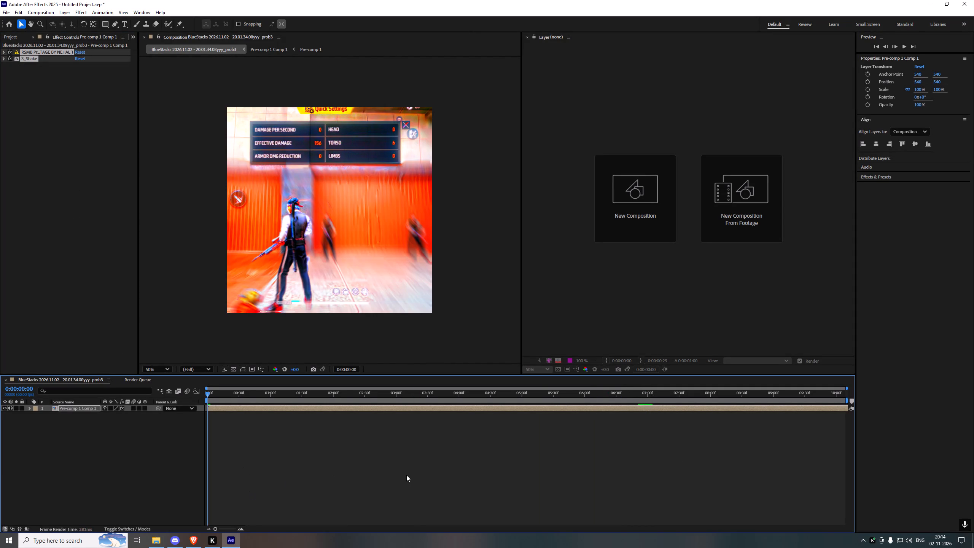
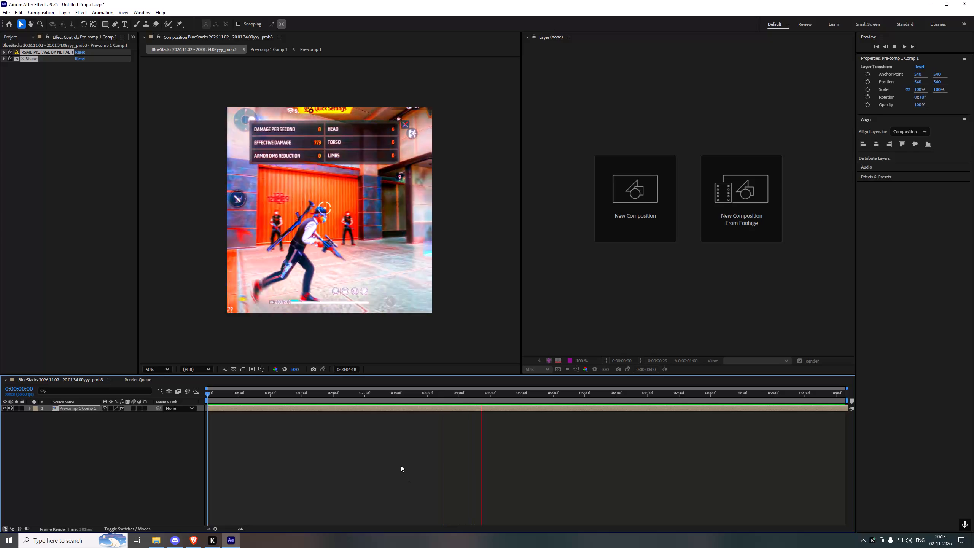
Add the main BlueStacks composition to the render queue and set its output module to Lossless.
left_click(401, 465)
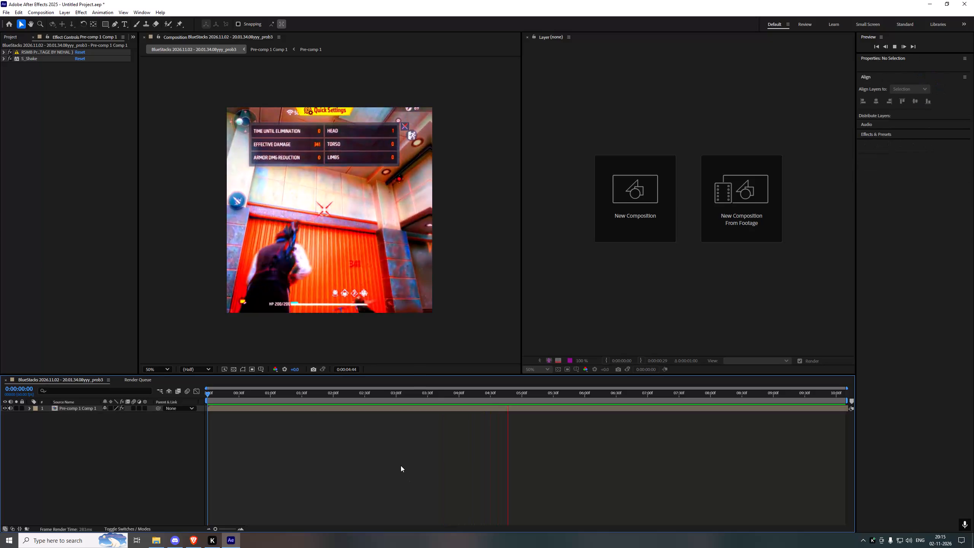
key("ctrl+m")
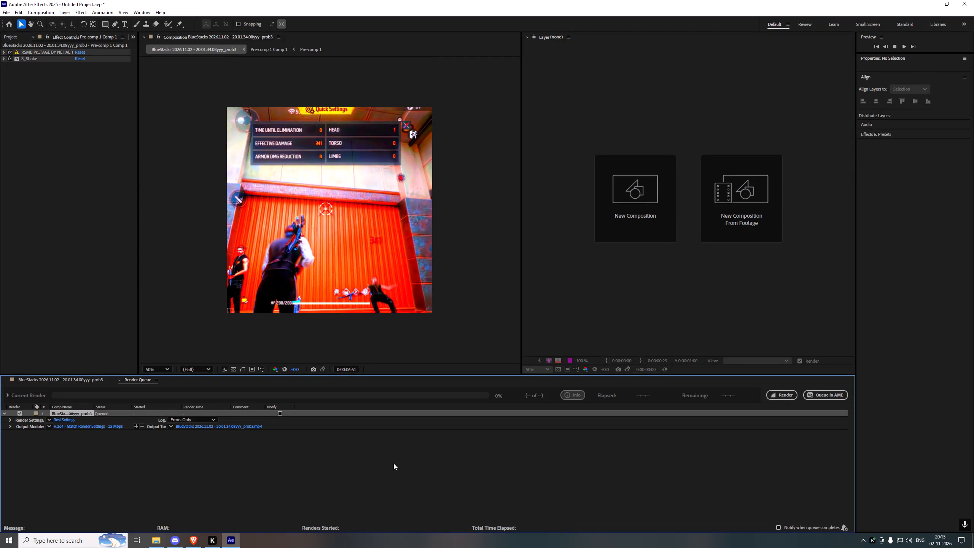
left_click(50, 424)
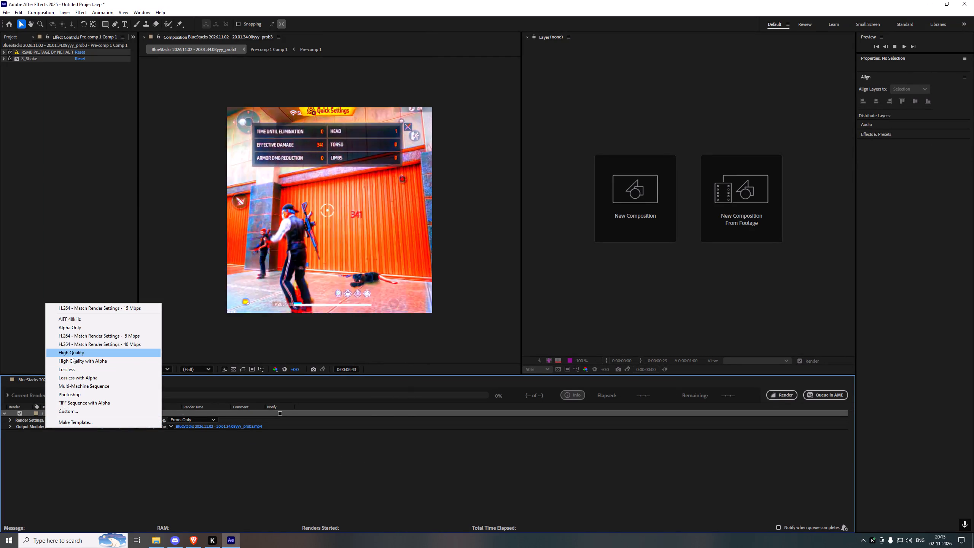
left_click(102, 366)
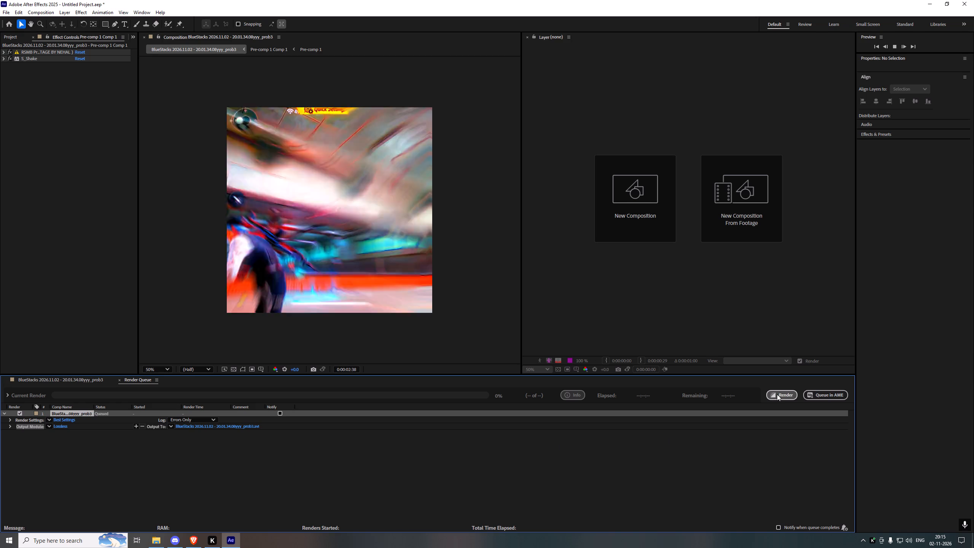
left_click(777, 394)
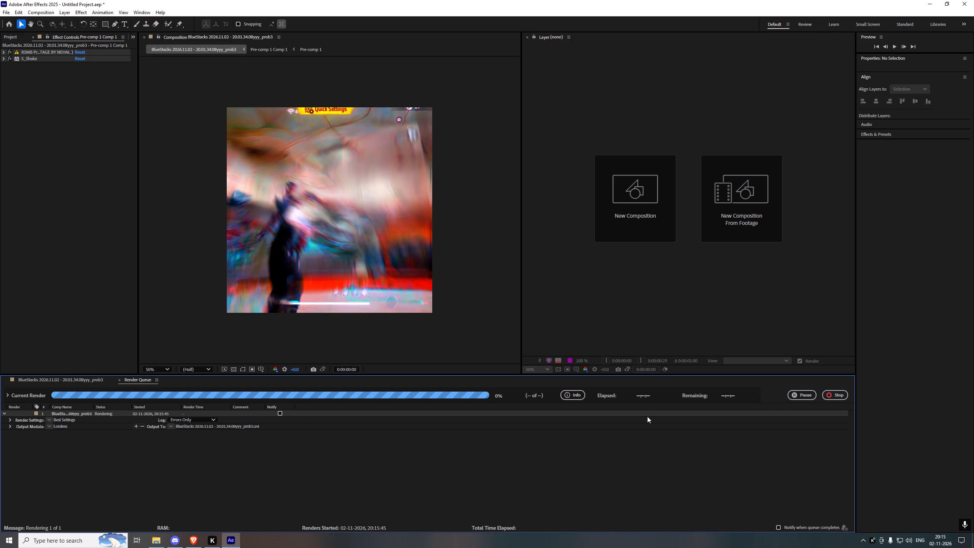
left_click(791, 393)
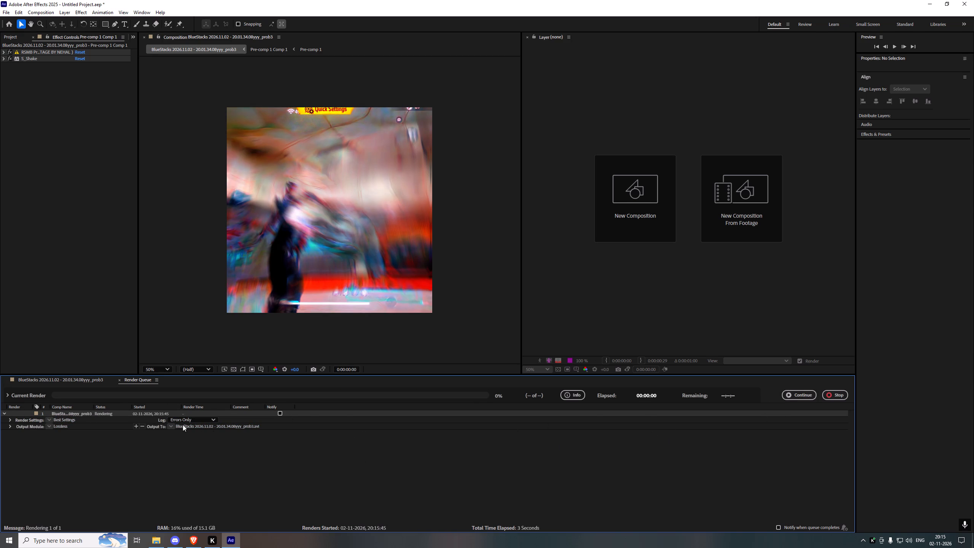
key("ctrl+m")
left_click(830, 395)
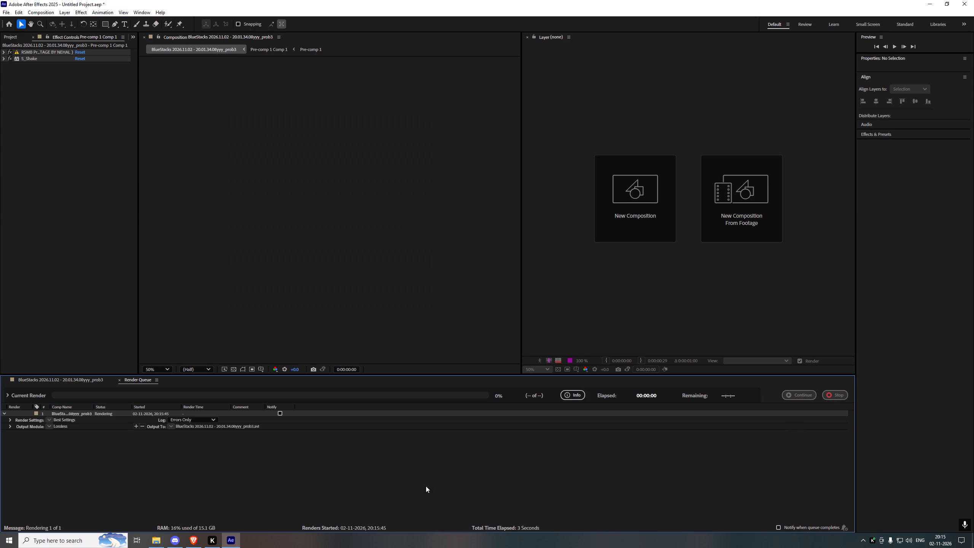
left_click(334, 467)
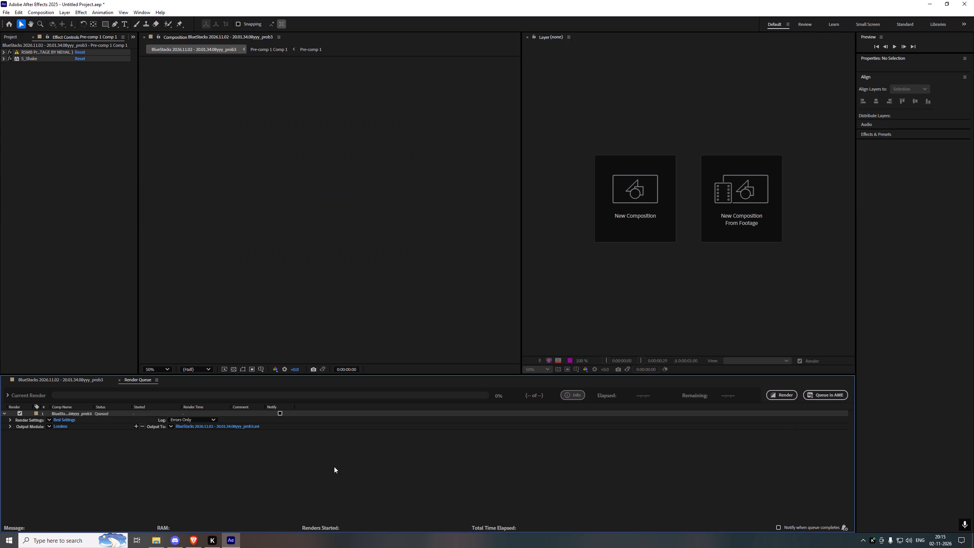
Queue the main composition for rendering a second time and name its output file yy in the AF output folder.
key("ctrl+m")
left_click(185, 444)
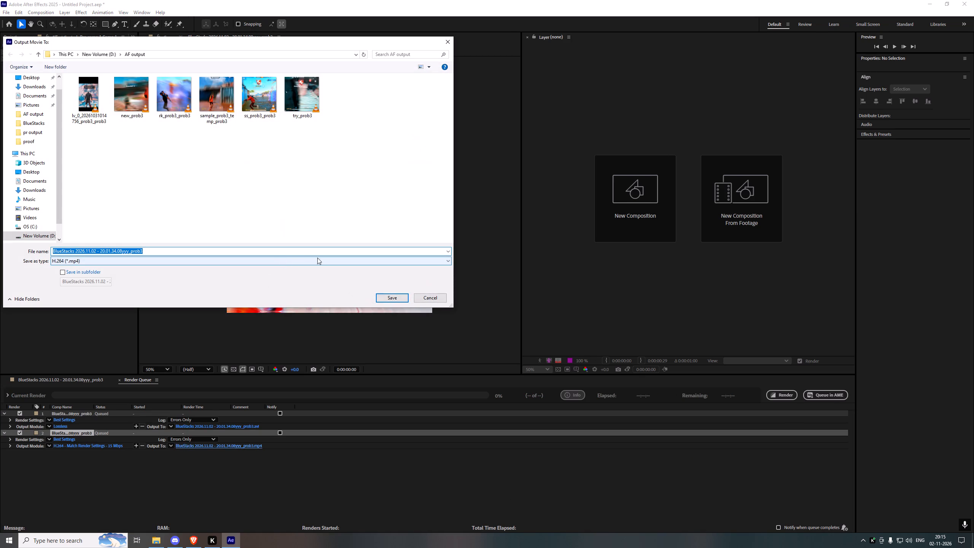
key("y")
key("y")
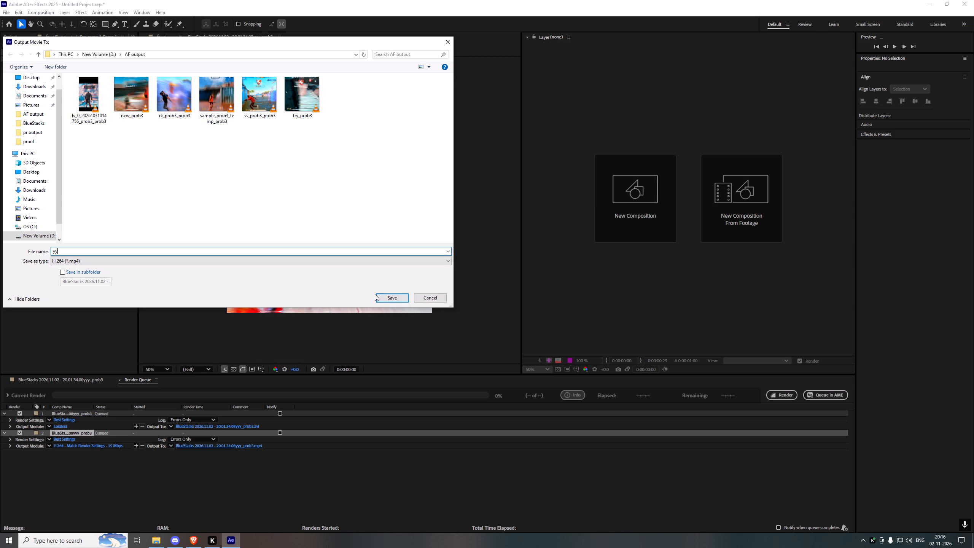
left_click(393, 298)
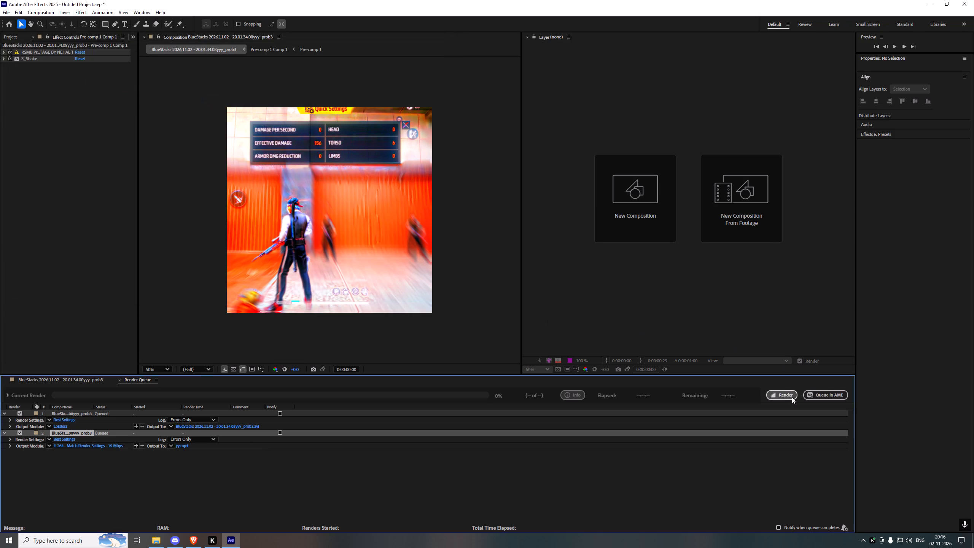
Set the output module of the second queued item, yy, to Lossless.
left_click_drag(792, 397, 423, 432)
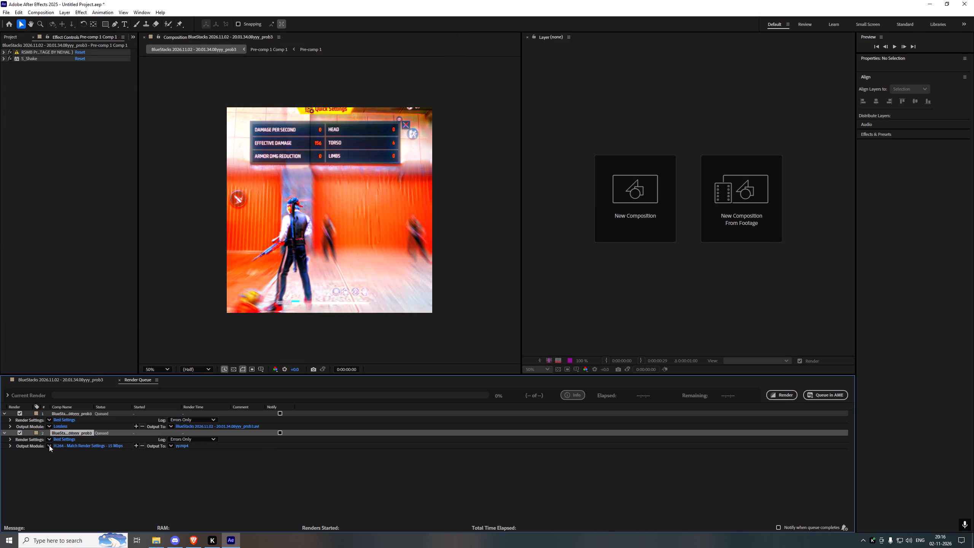
left_click(48, 447)
left_click(82, 387)
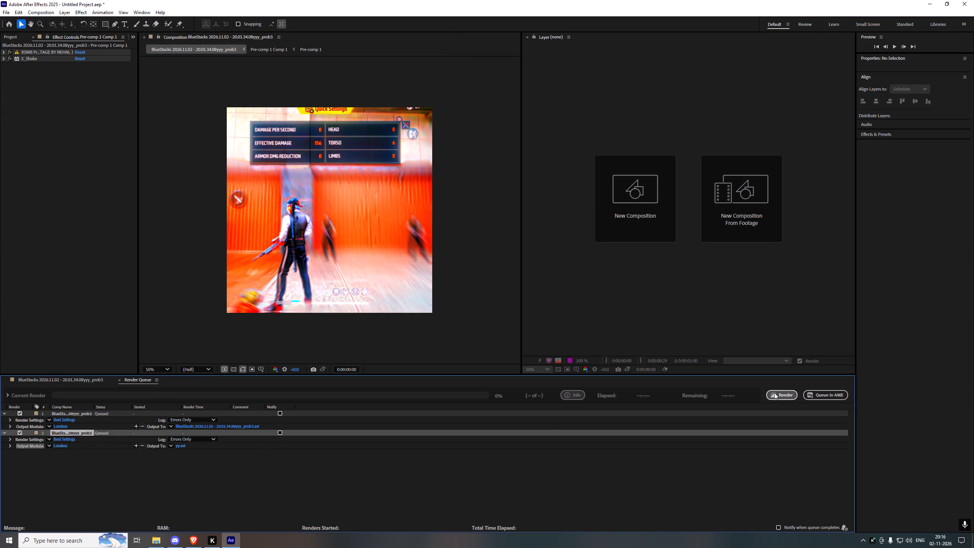
Start rendering both queued items and allow the existing output file to be overwritten.
left_click(774, 393)
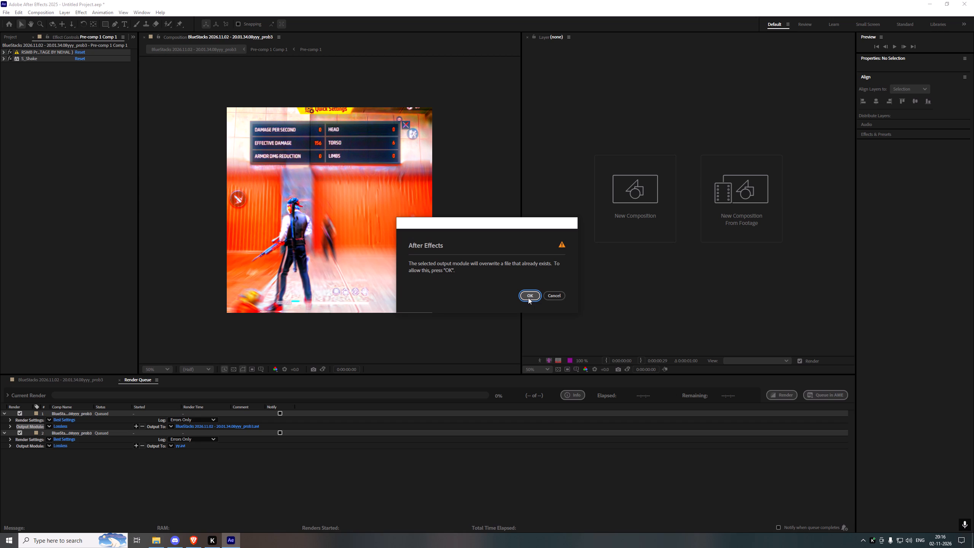
left_click(528, 298)
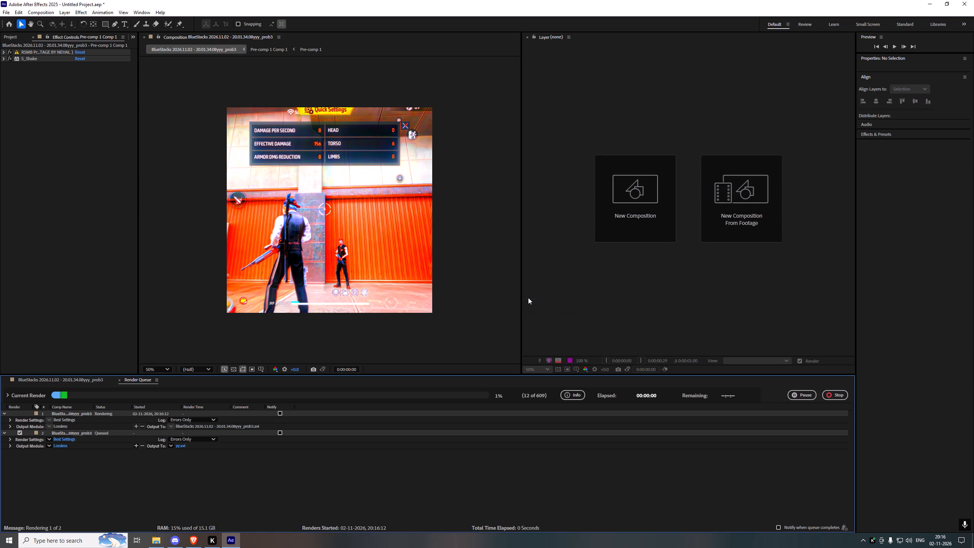
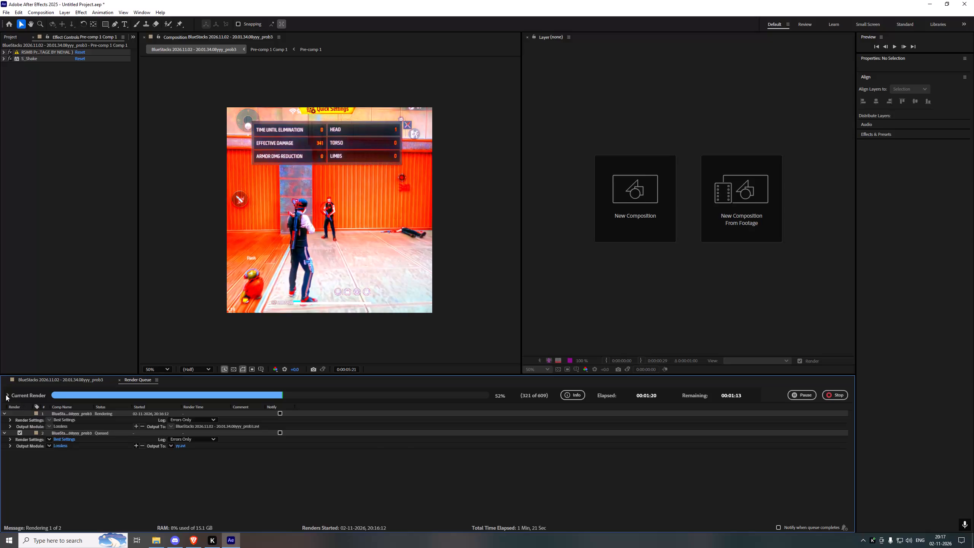
Check the current render's output details, including its estimated file size and the free disk space.
left_click(6, 395)
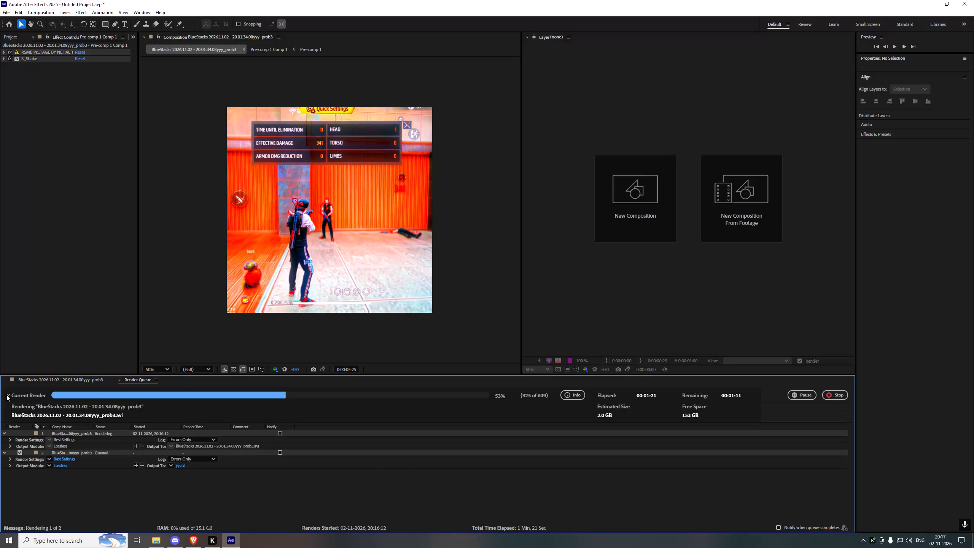
left_click(6, 395)
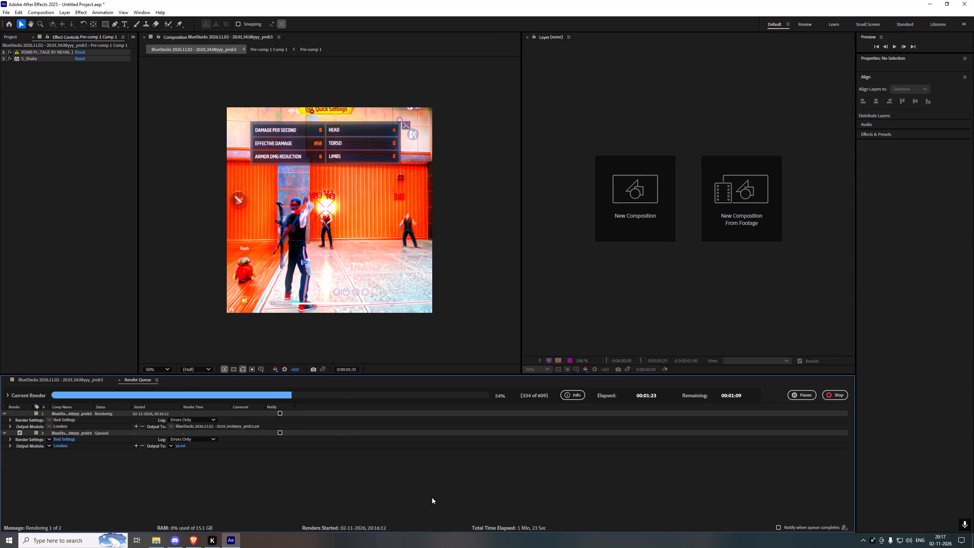
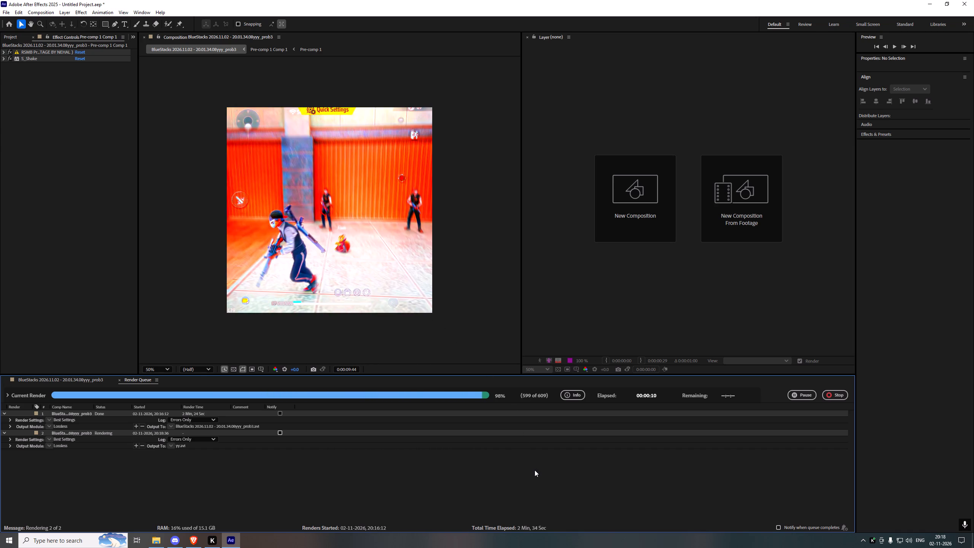
Close After Effects, saving the project as Untitled Project in the AF output folder.
left_click(967, 0)
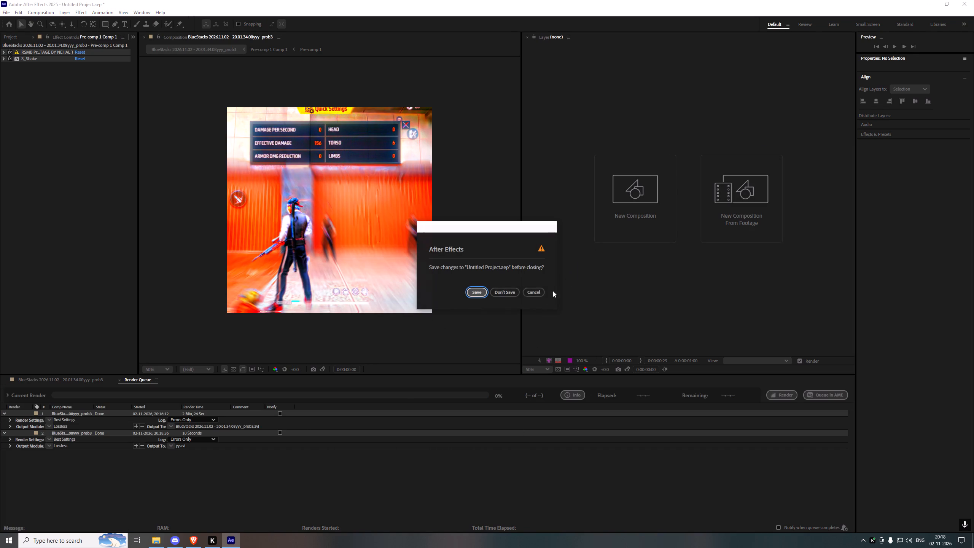
left_click(486, 292)
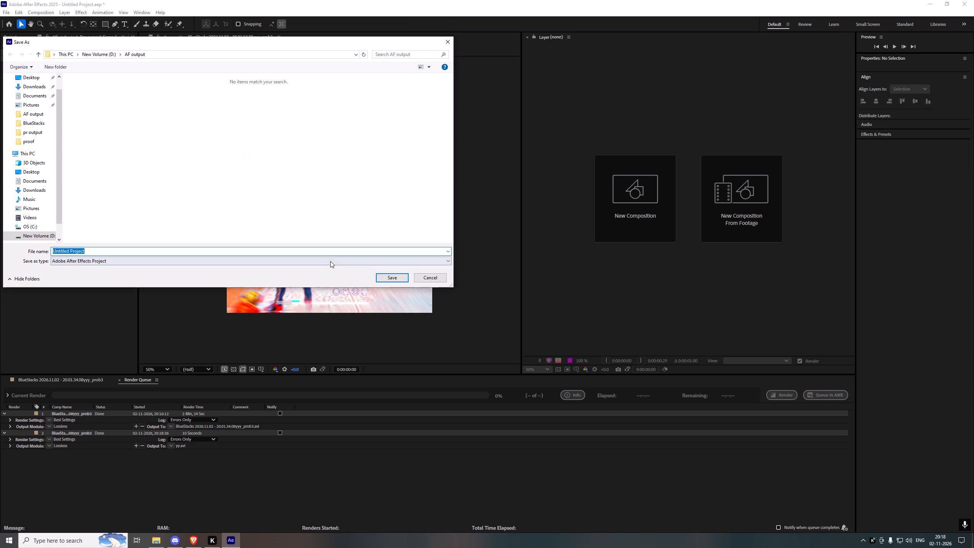
left_click(386, 280)
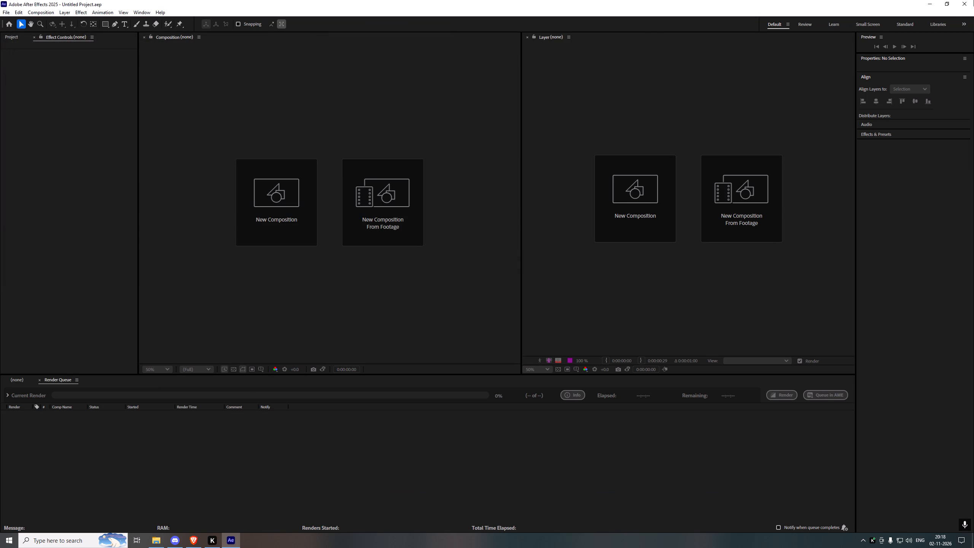